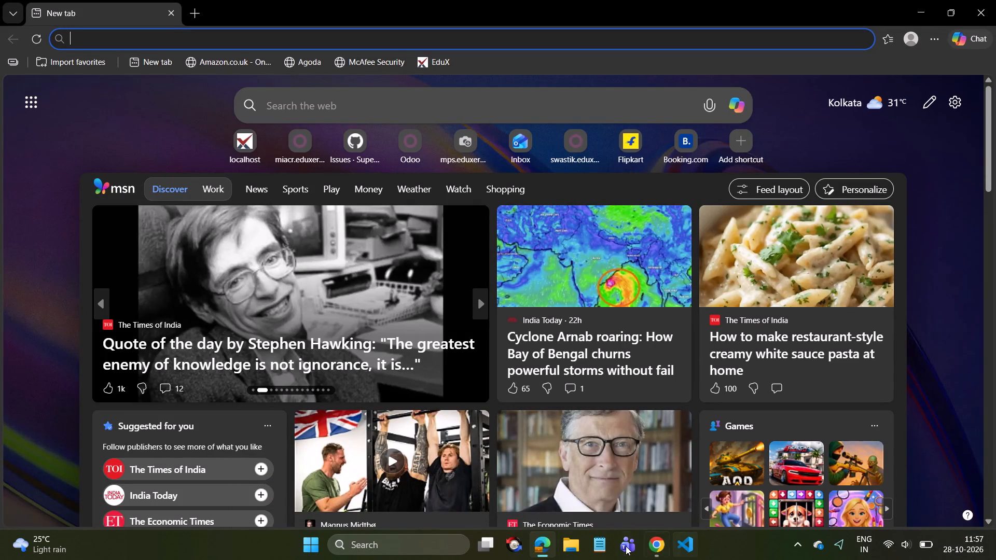
Open the mps.eduxerp.com website in Edge.
left_click(146, 23)
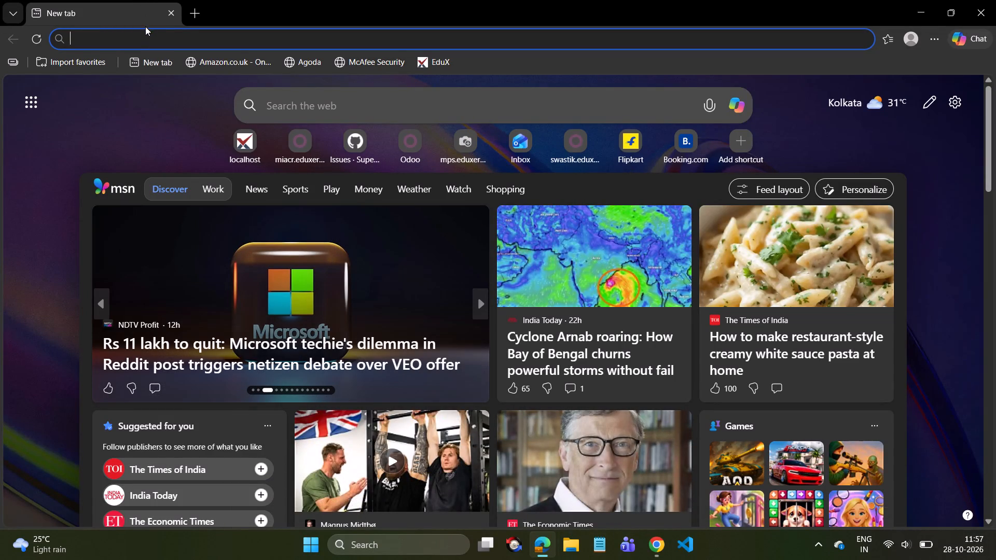
left_click(140, 32)
key("BackSpace")
key("BackSpace")
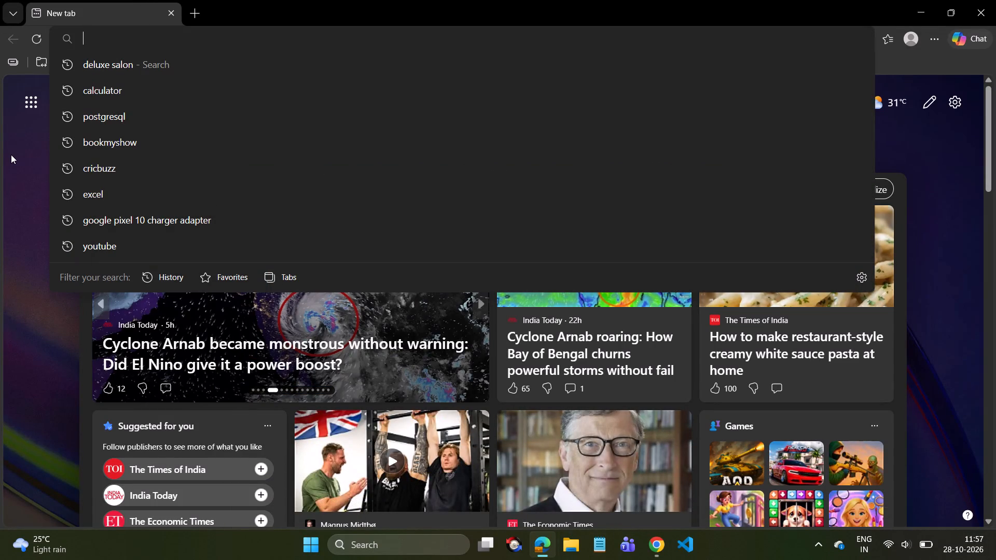
type("mps")
key("Return")
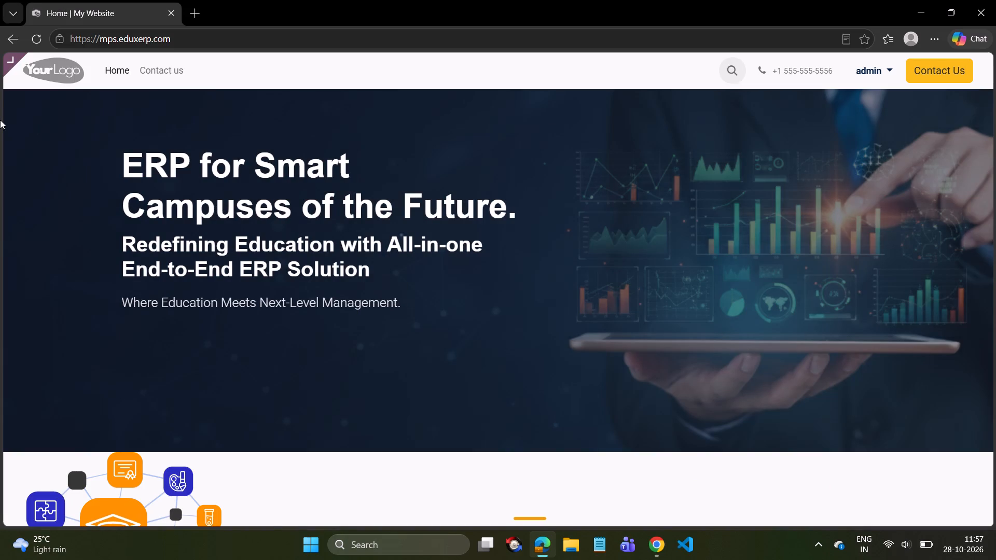
Open the Invoicing app from the site's list of apps.
left_click(10, 64)
scroll(30, 249, "down", 1)
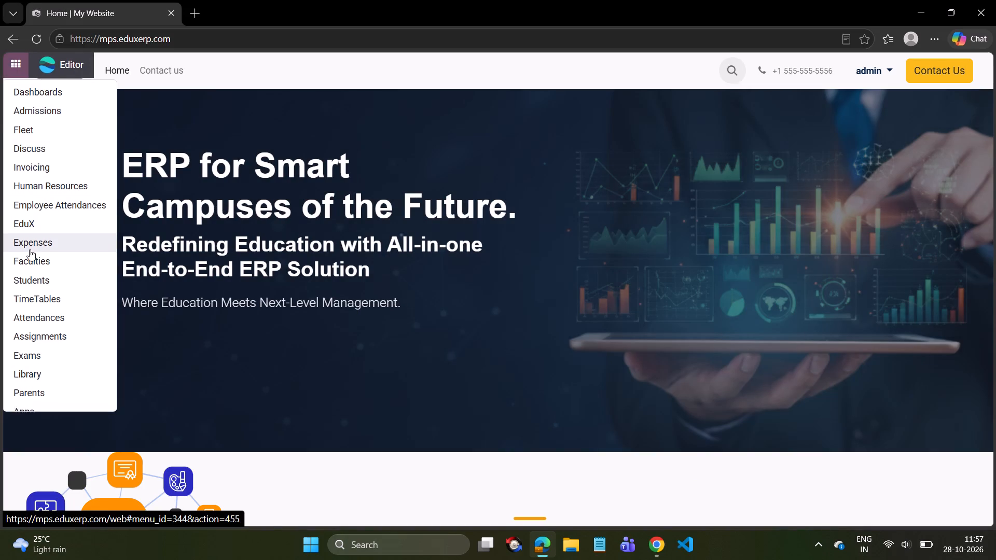
scroll(39, 281, "up", 3)
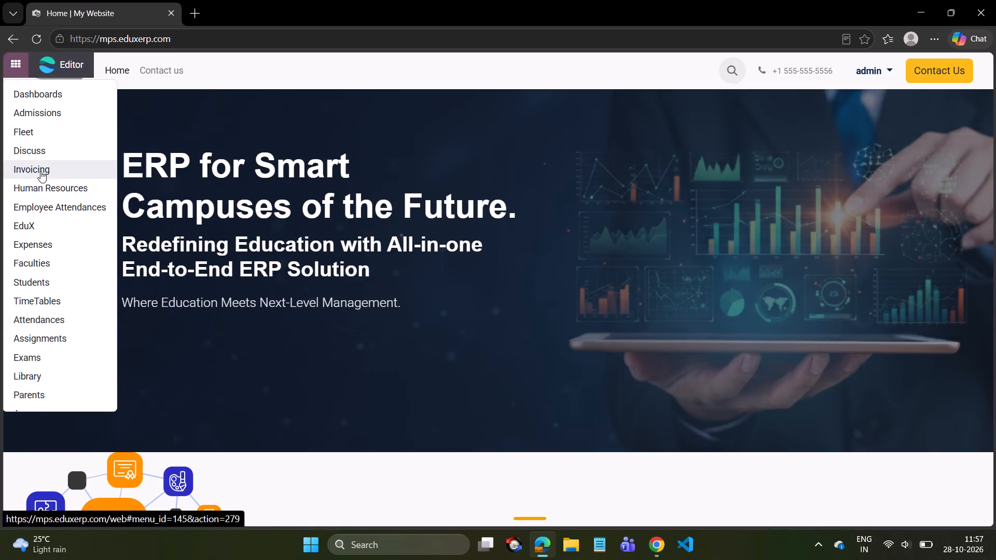
left_click(40, 171)
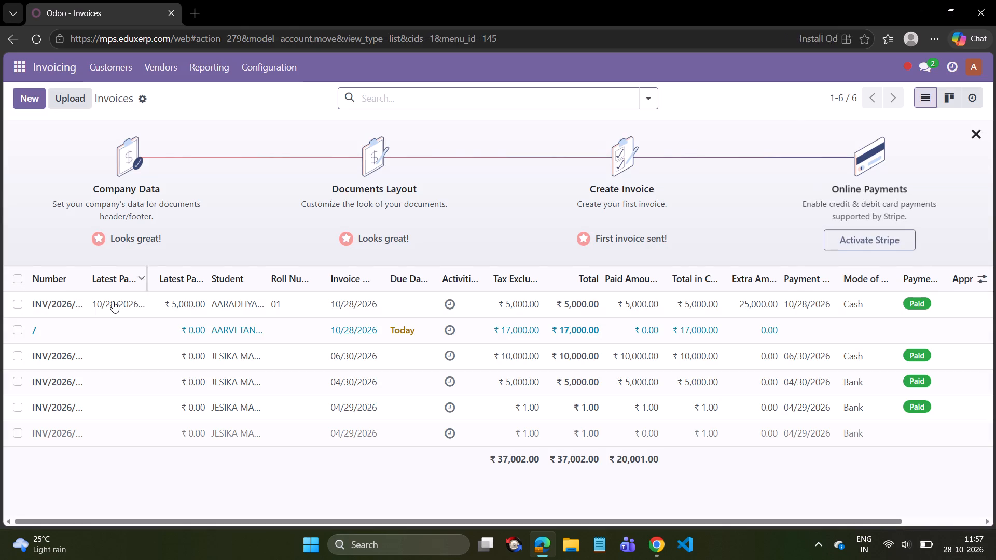
View the paid invoice dated 10/28/2026 and return to the invoices list.
left_click(113, 301)
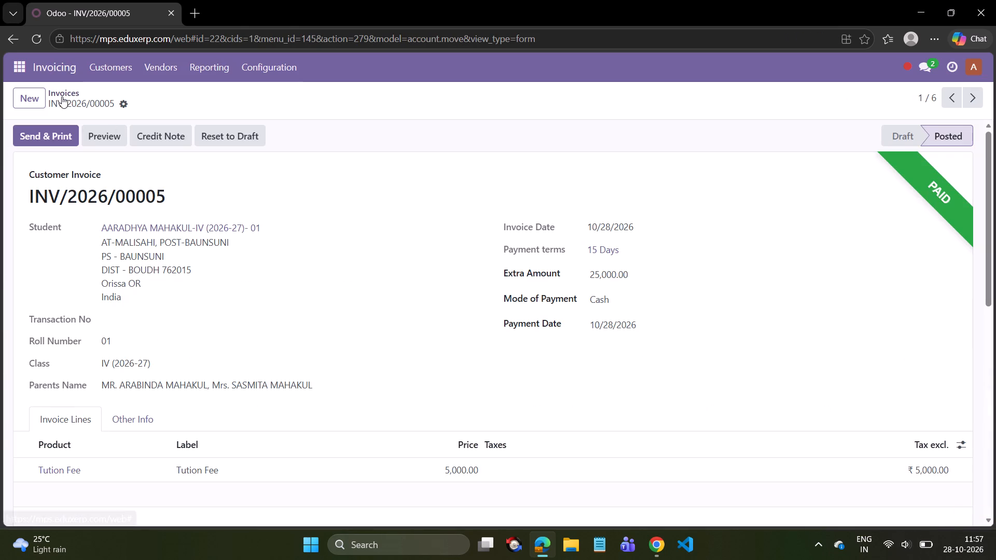
left_click(62, 96)
Open the draft customer invoice for ₹17,000.00 and try to confirm it.
left_click(143, 326)
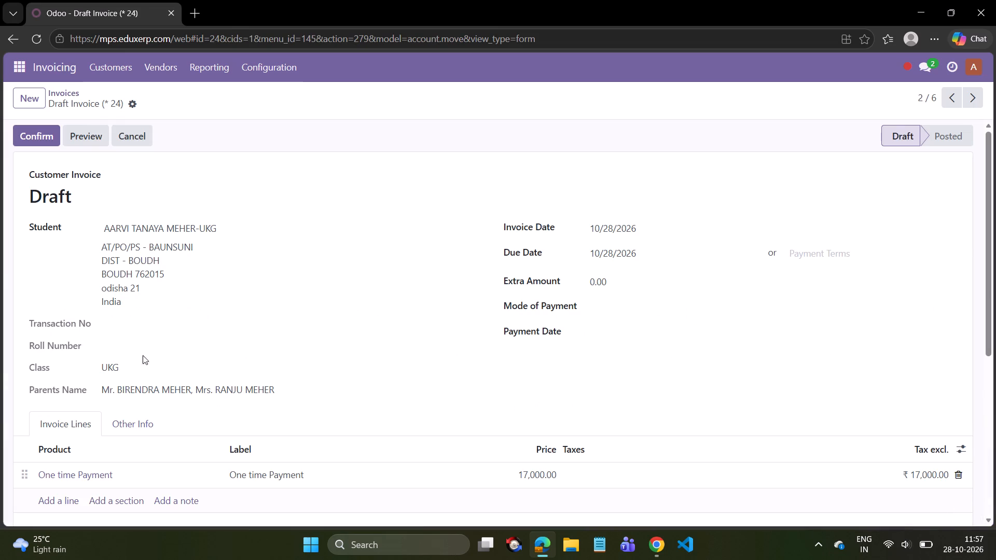
left_click(44, 142)
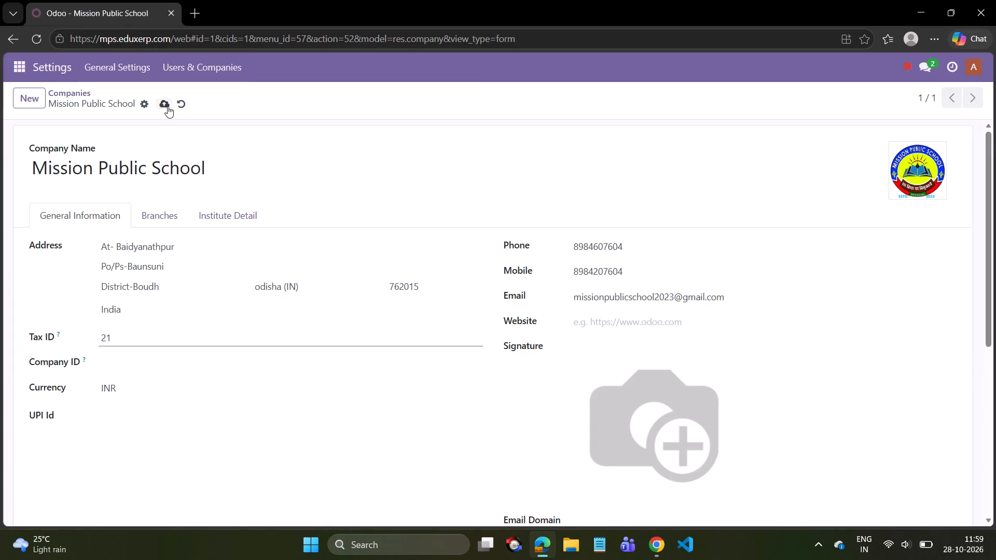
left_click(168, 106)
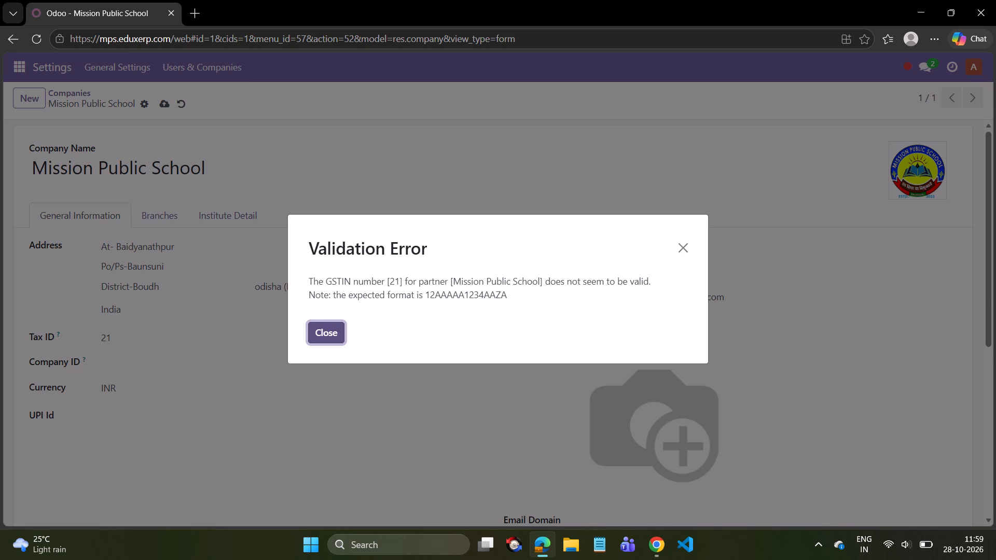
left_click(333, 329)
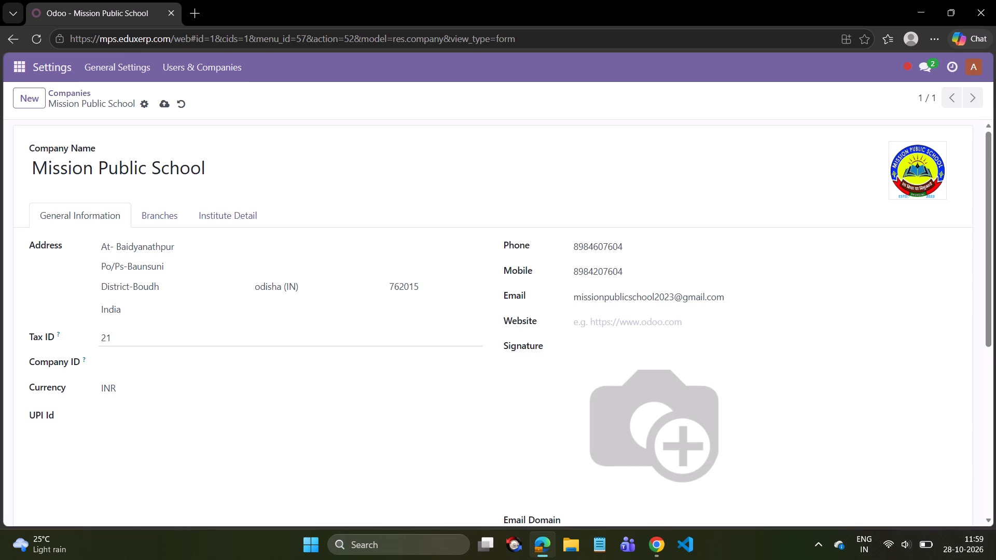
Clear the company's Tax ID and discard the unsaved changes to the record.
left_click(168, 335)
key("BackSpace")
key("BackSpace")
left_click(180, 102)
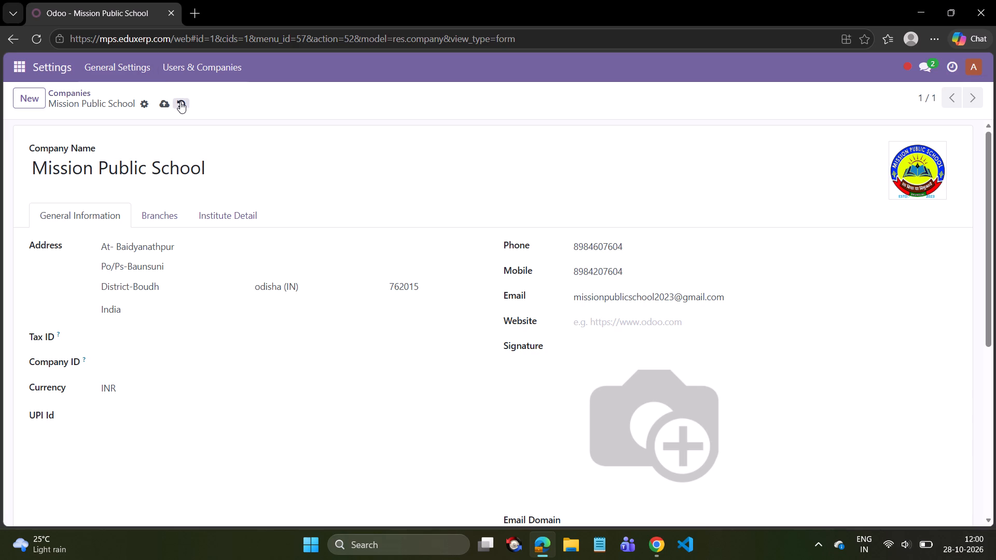
Open the Invoicing section of the Odoo settings to view its fiscal localization and tax options.
left_click(26, 67)
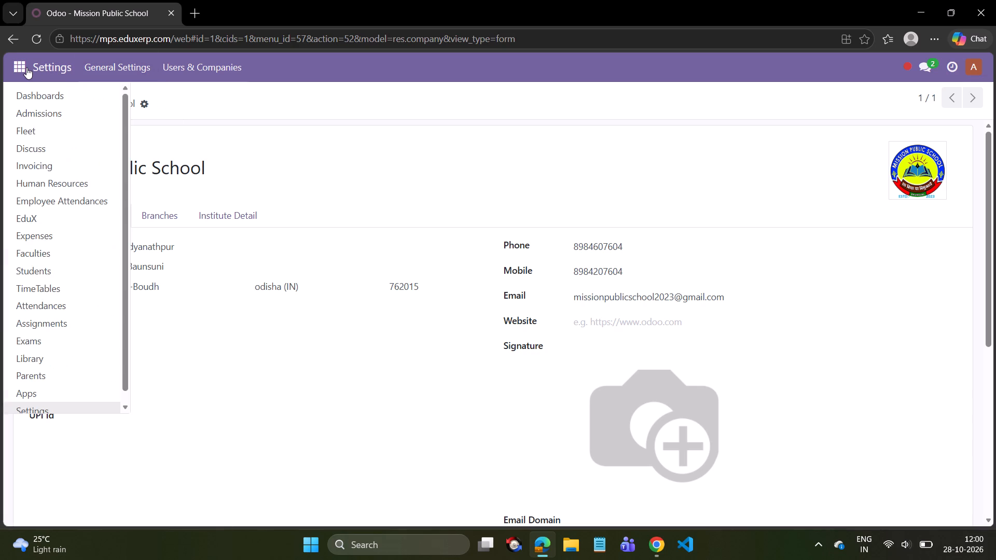
scroll(46, 330, "down", 4)
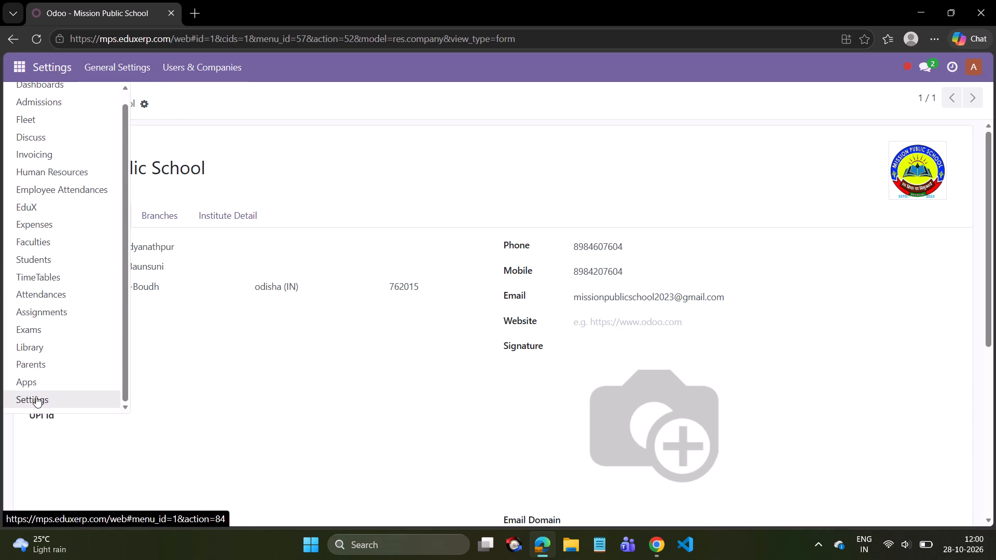
left_click(35, 397)
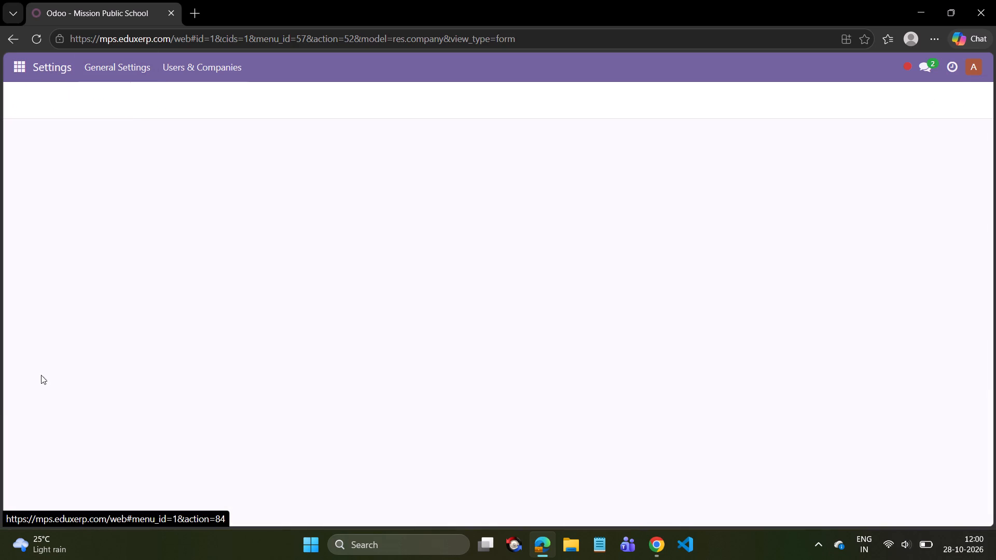
left_click(171, 69)
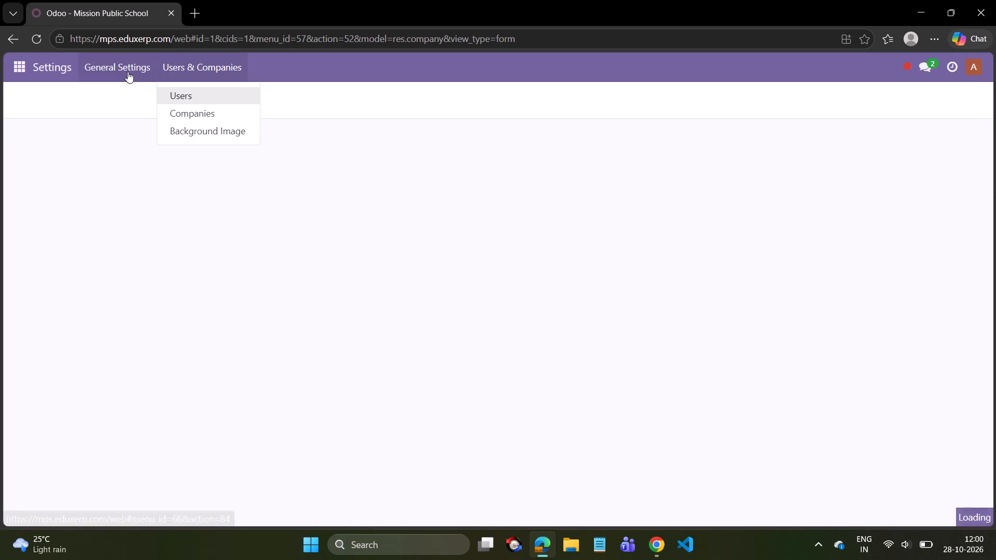
left_click(341, 152)
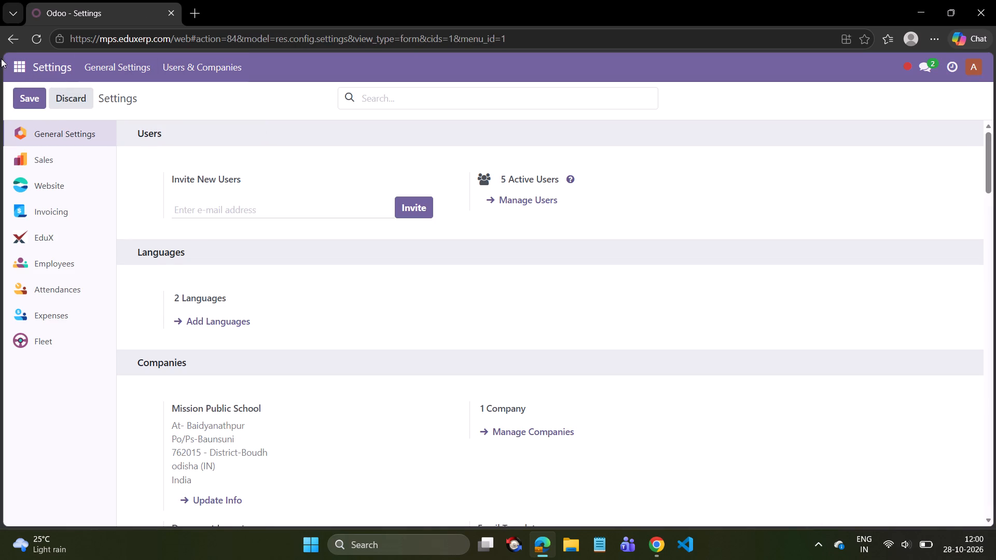
left_click(58, 204)
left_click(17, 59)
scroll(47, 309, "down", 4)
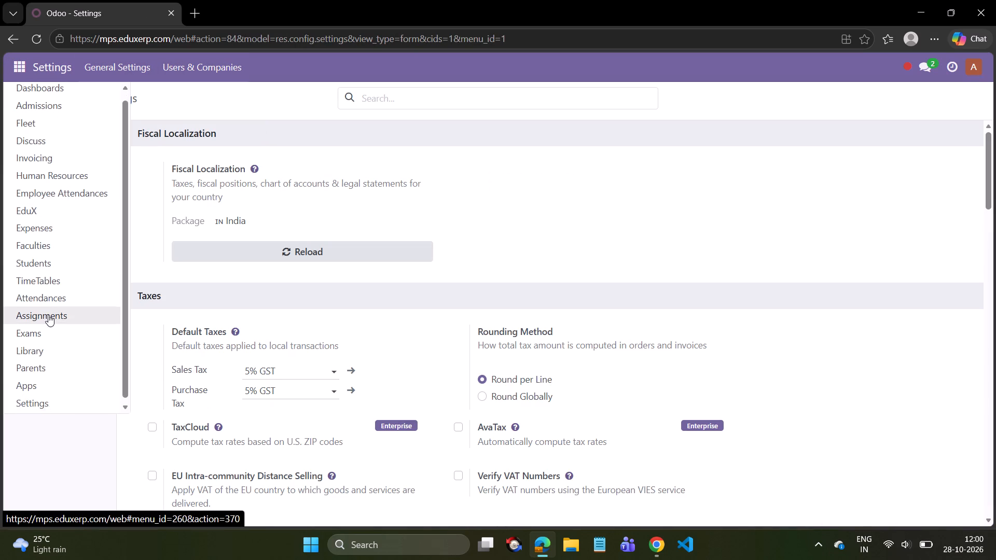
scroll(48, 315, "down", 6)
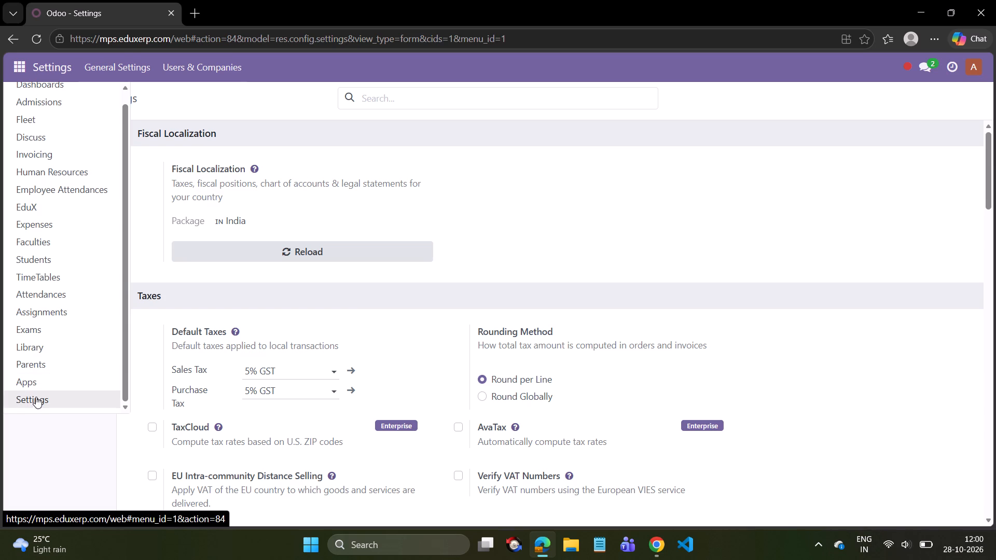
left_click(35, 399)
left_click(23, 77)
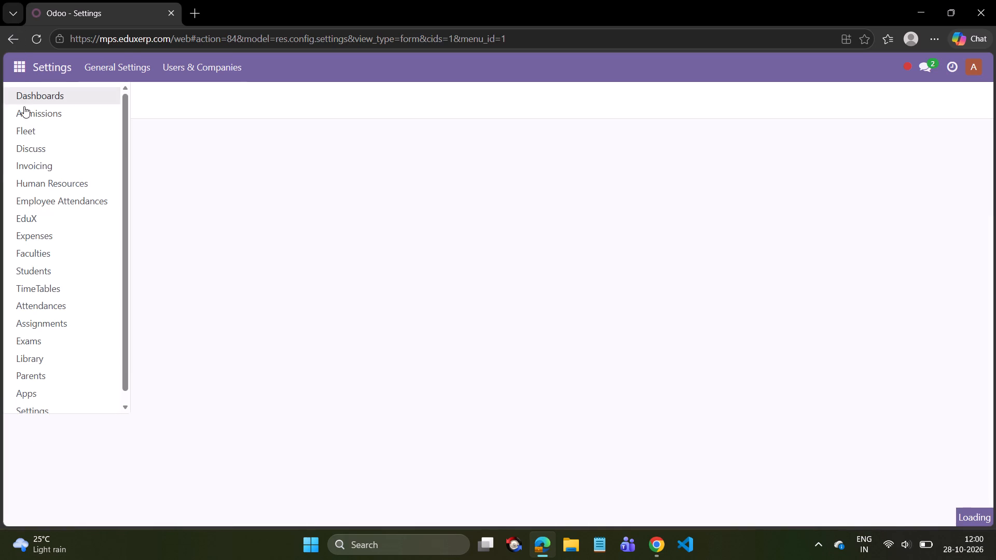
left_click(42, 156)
Open the draft ₹17,000 customer invoice from the Invoicing app and review its details and invoice lines.
left_click(17, 78)
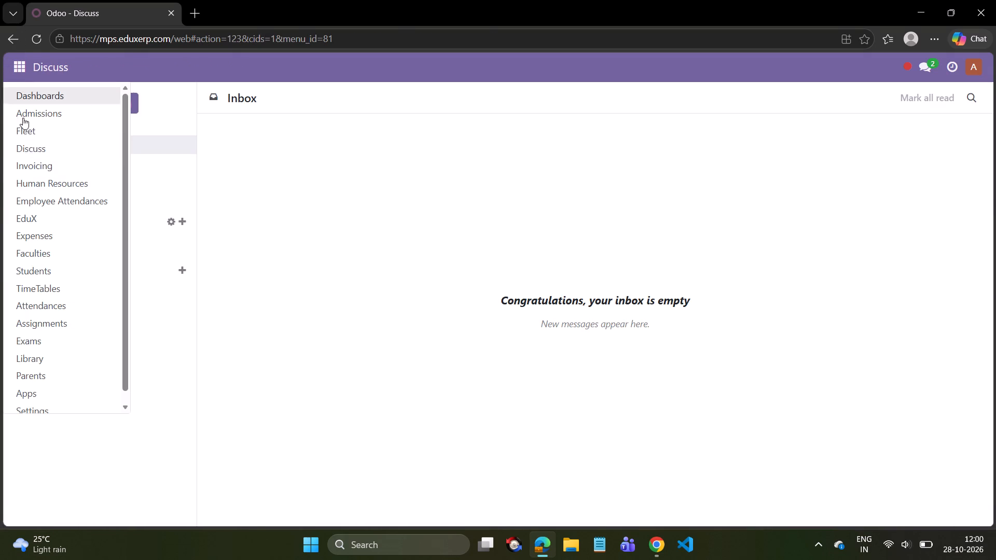
left_click(31, 166)
left_click(121, 66)
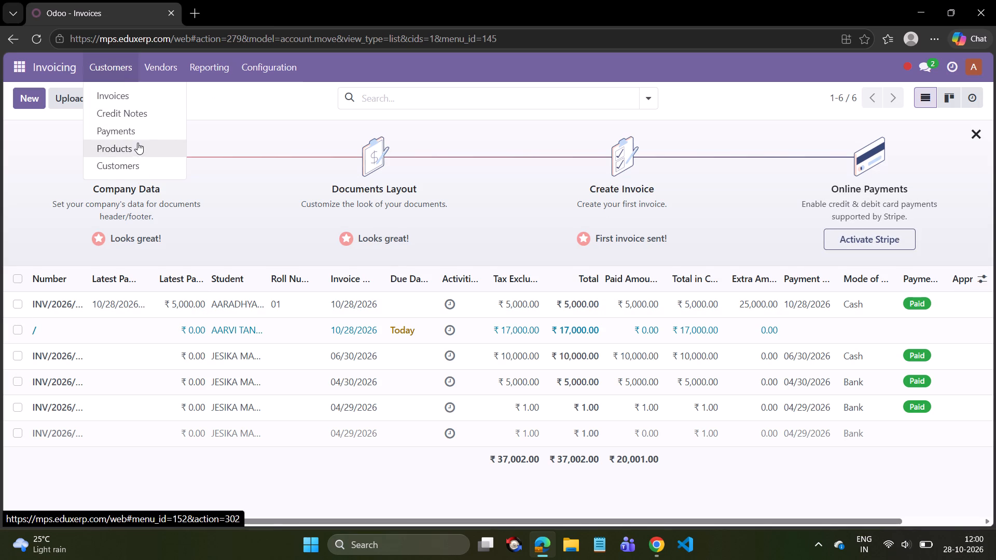
left_click(167, 332)
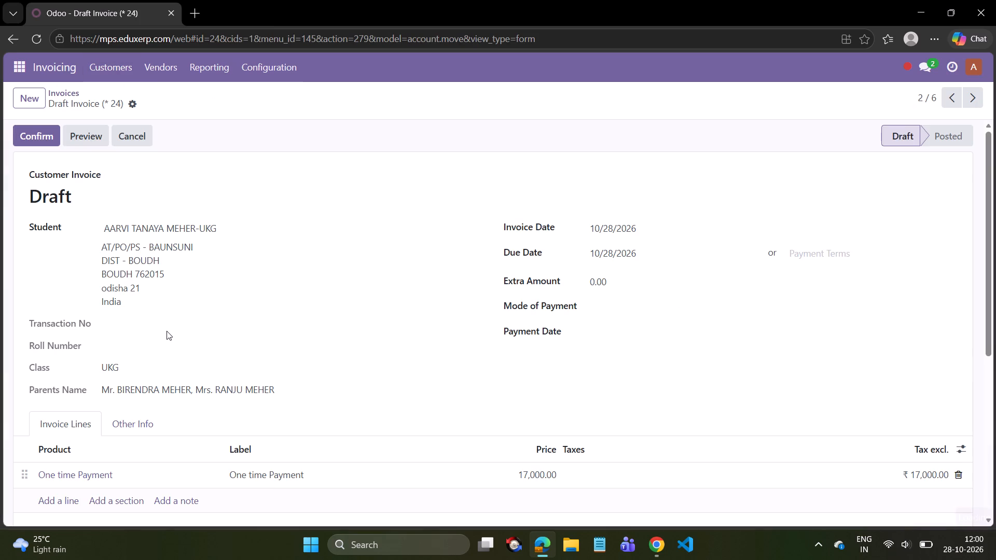
scroll(233, 377, "down", 3)
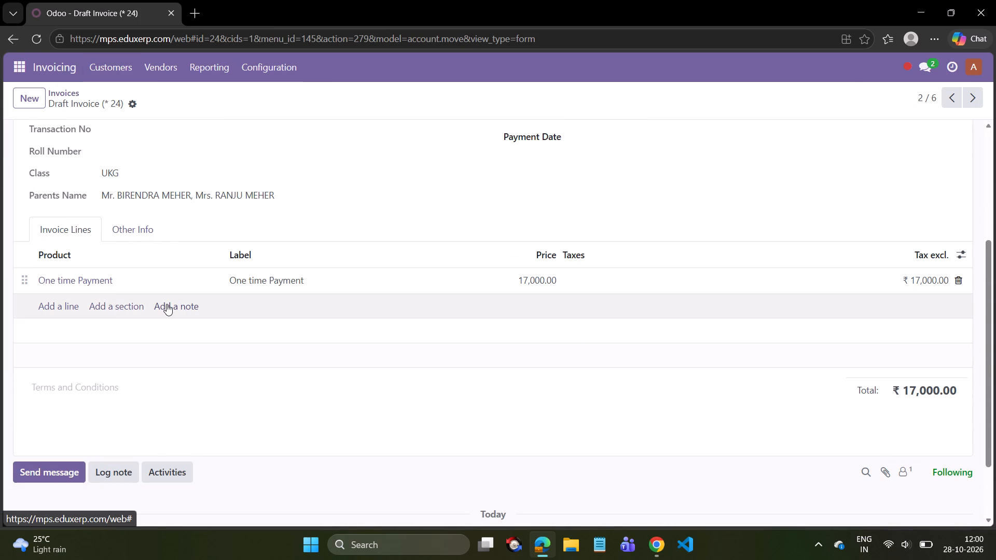
scroll(167, 304, "up", 7)
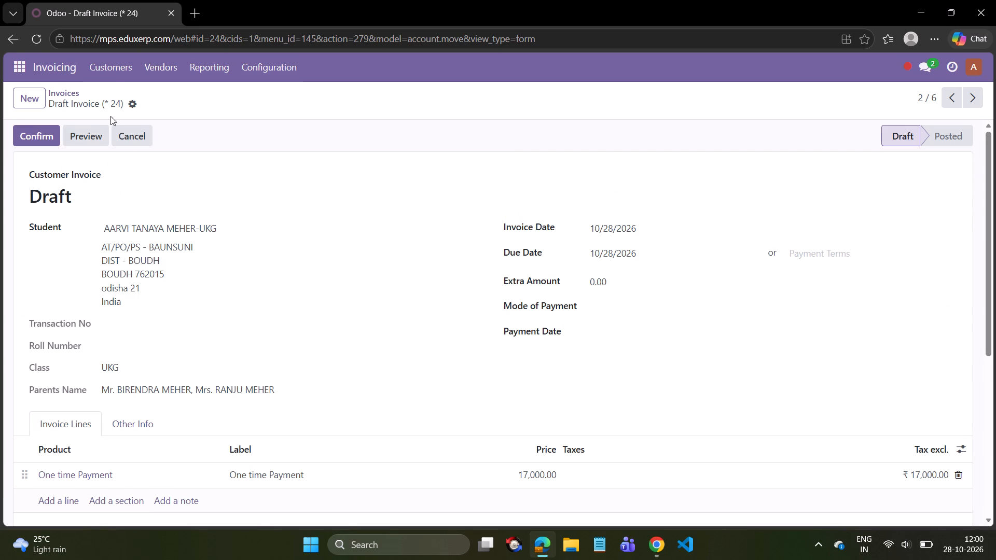
Open the One time Payment product from the customer Products list in Invoicing.
left_click(112, 69)
left_click(124, 146)
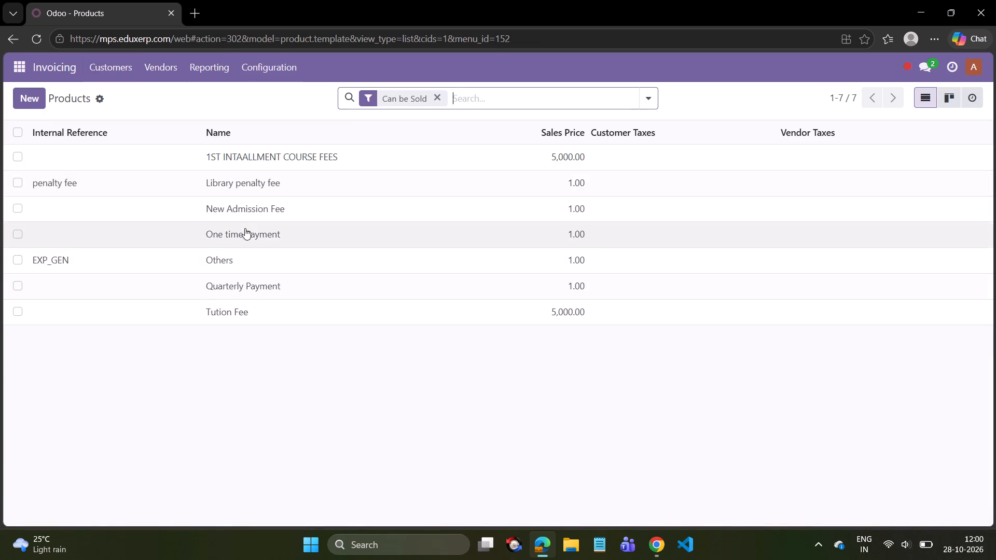
left_click(248, 230)
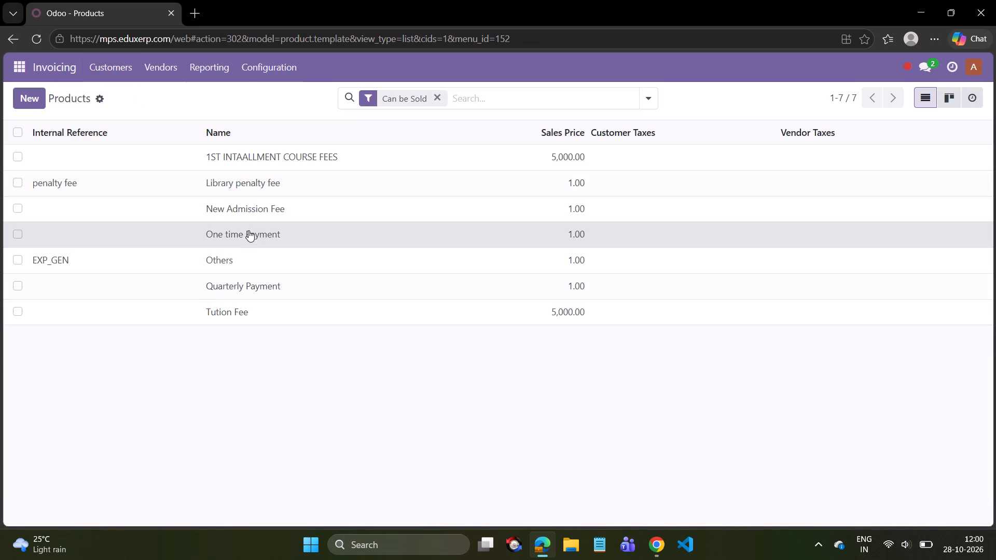
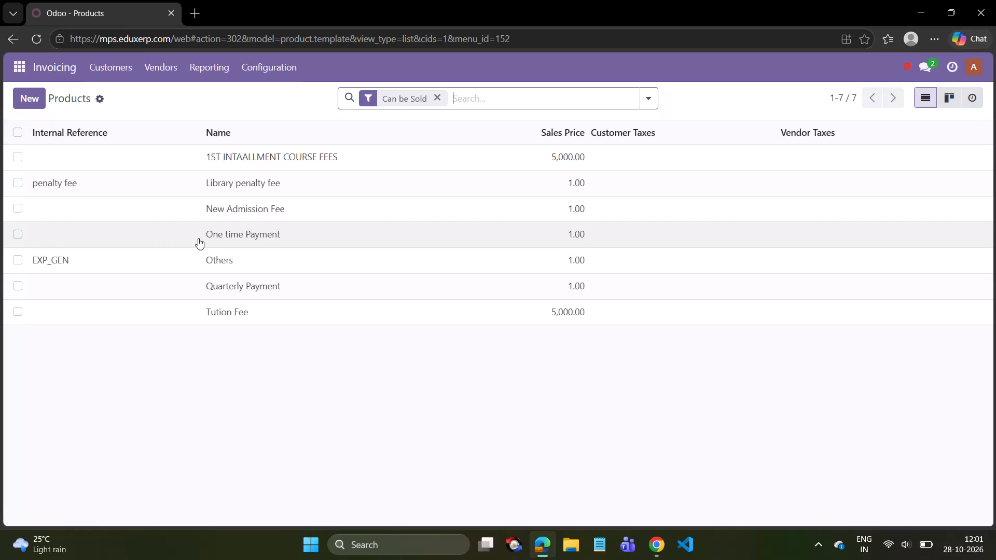
Open the paid ₹5,000 invoice INV/2026/00005 from the Invoices list and review its student details and invoice lines.
left_click(64, 69)
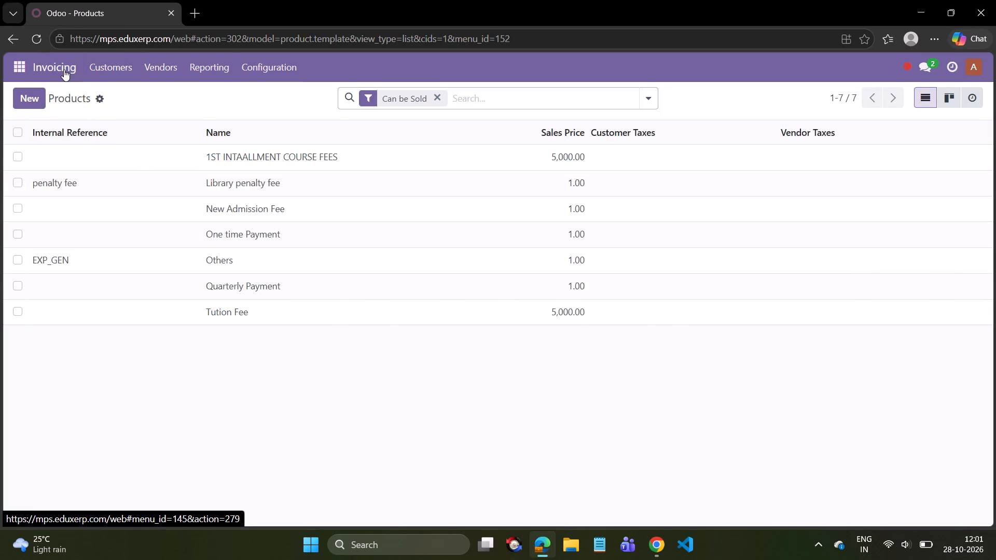
left_click(161, 299)
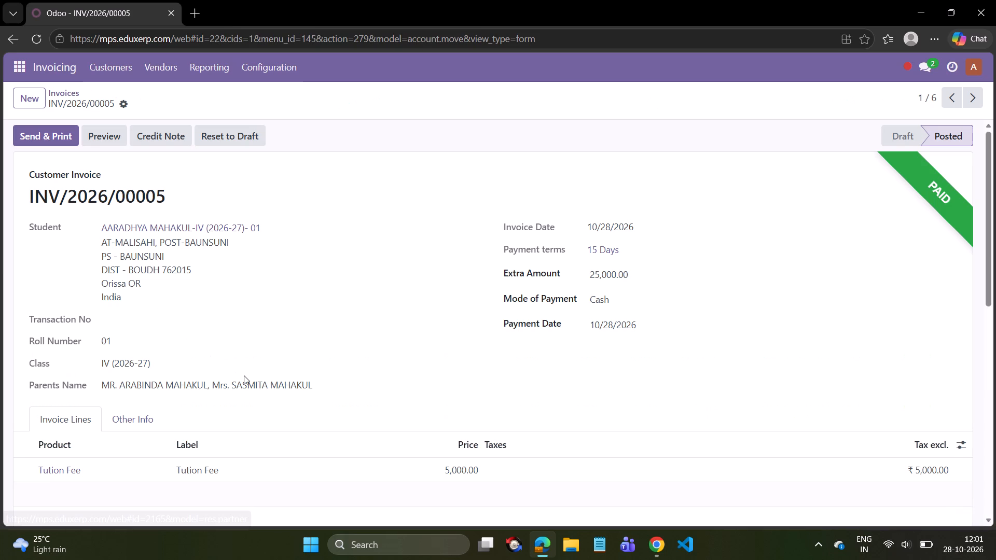
scroll(244, 375, "down", 1)
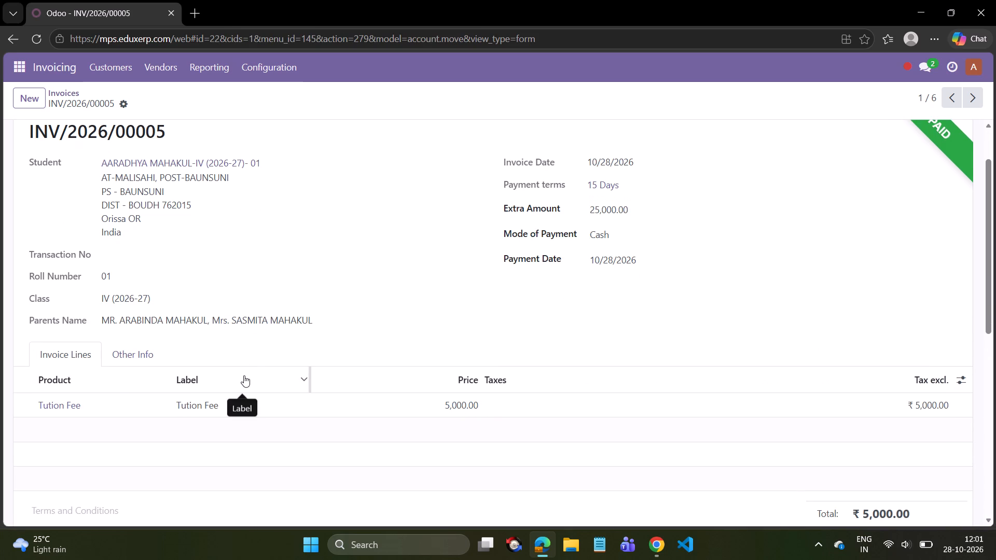
scroll(244, 375, "up", 5)
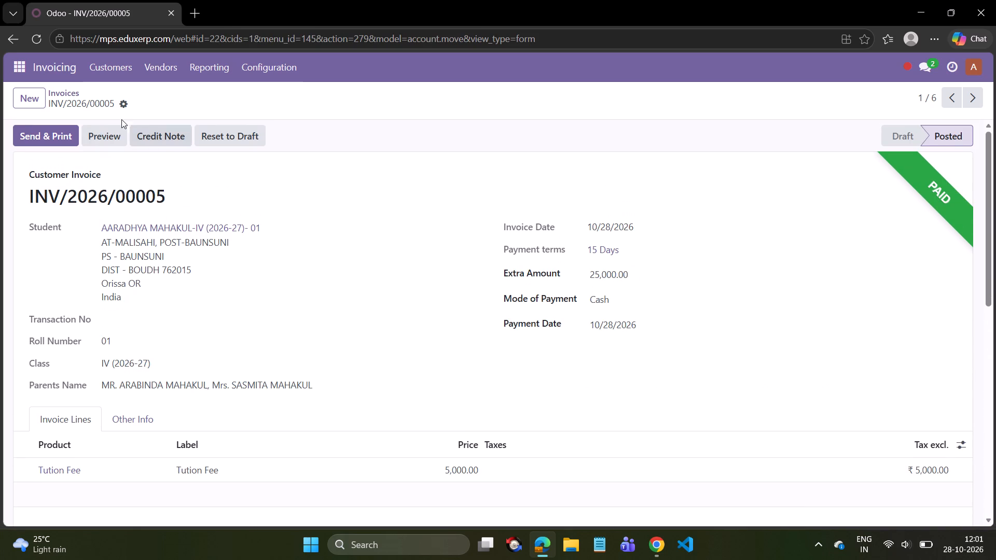
Open the draft ₹17,000 invoice from the Invoices list and review its student details, invoice lines and total.
left_click(69, 91)
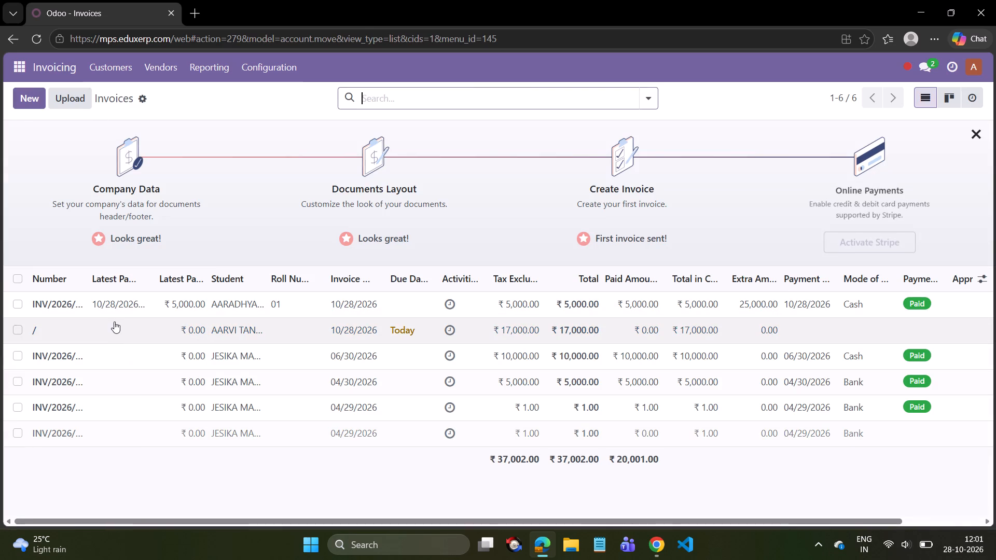
left_click(145, 334)
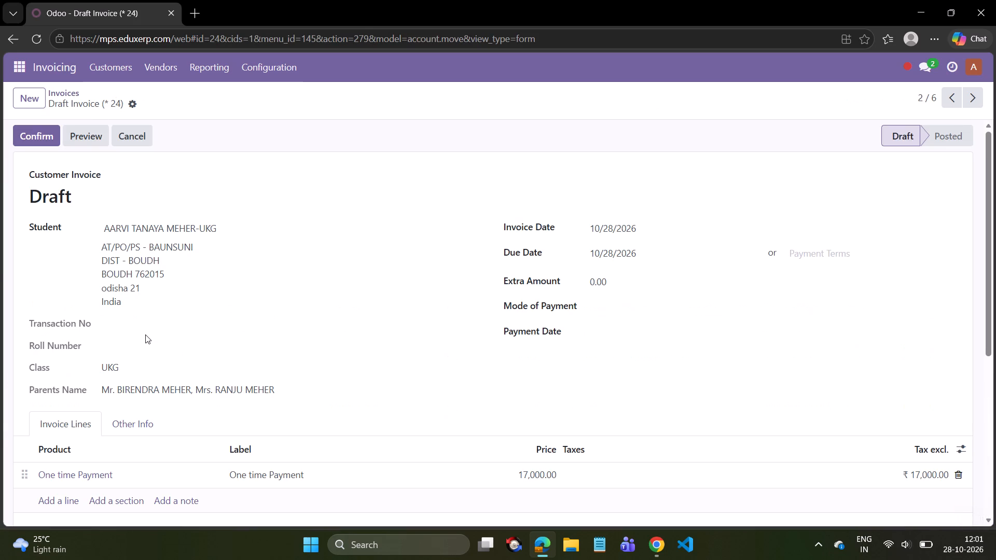
scroll(174, 343, "down", 3)
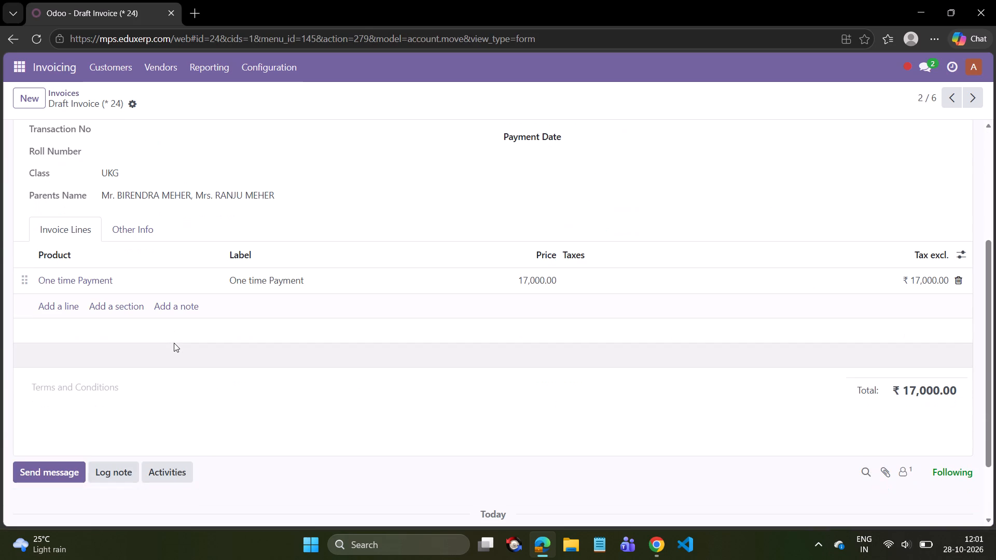
scroll(174, 343, "up", 3)
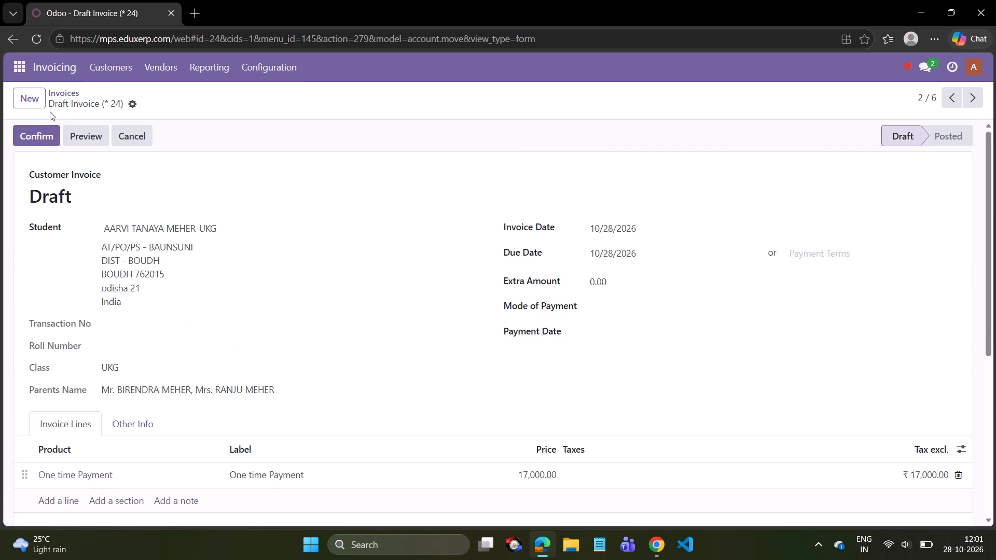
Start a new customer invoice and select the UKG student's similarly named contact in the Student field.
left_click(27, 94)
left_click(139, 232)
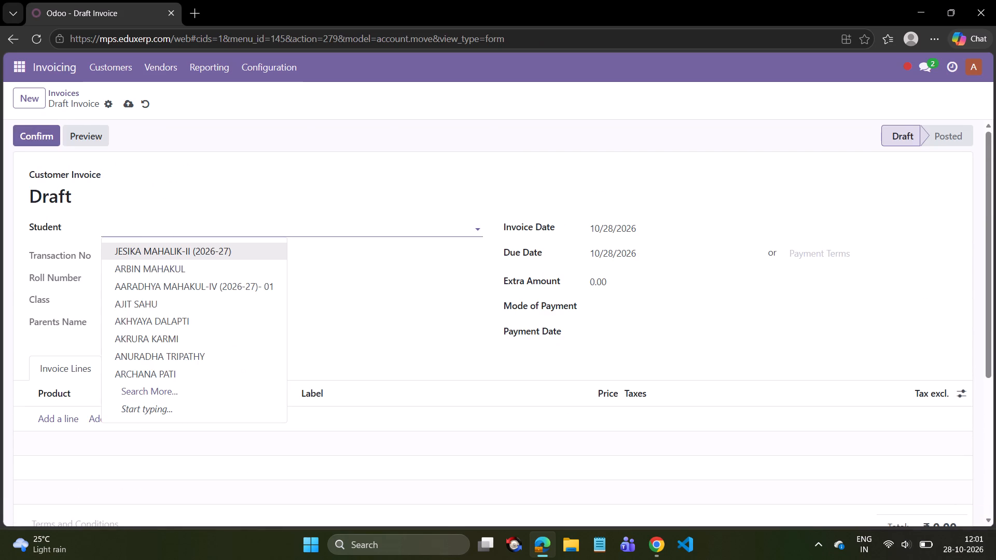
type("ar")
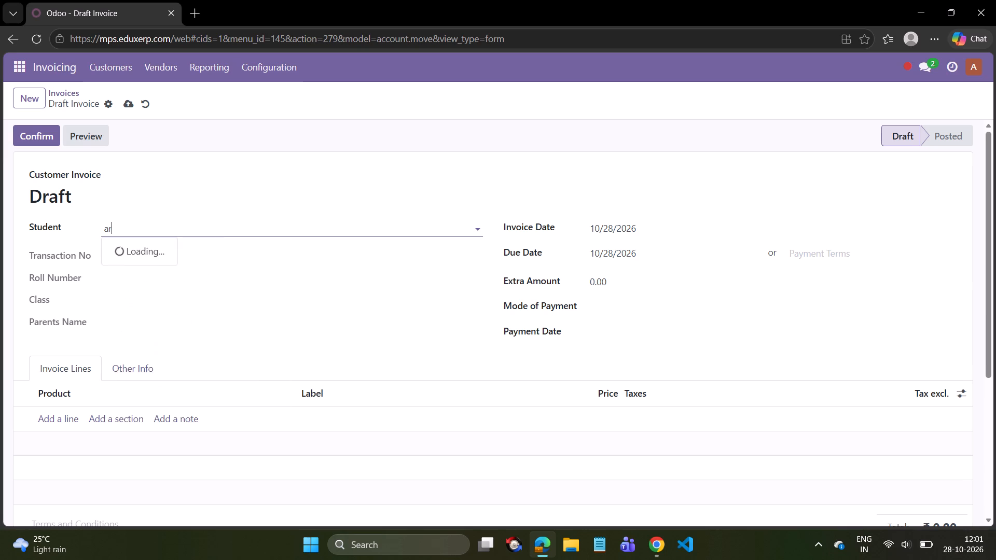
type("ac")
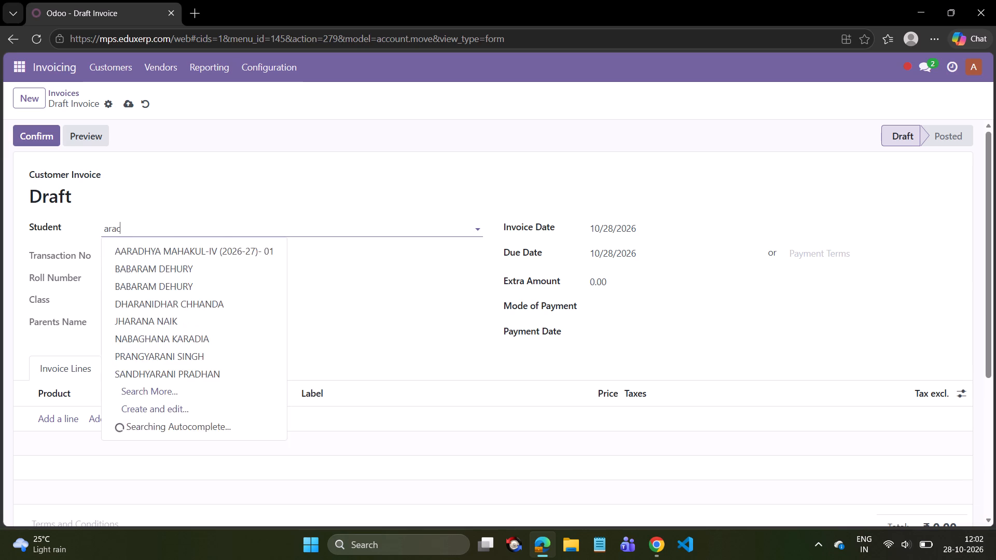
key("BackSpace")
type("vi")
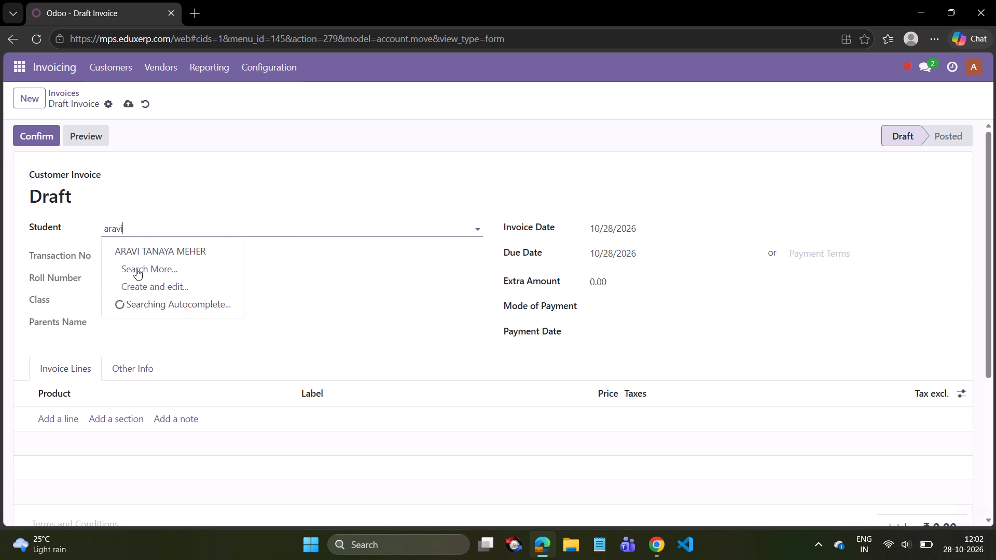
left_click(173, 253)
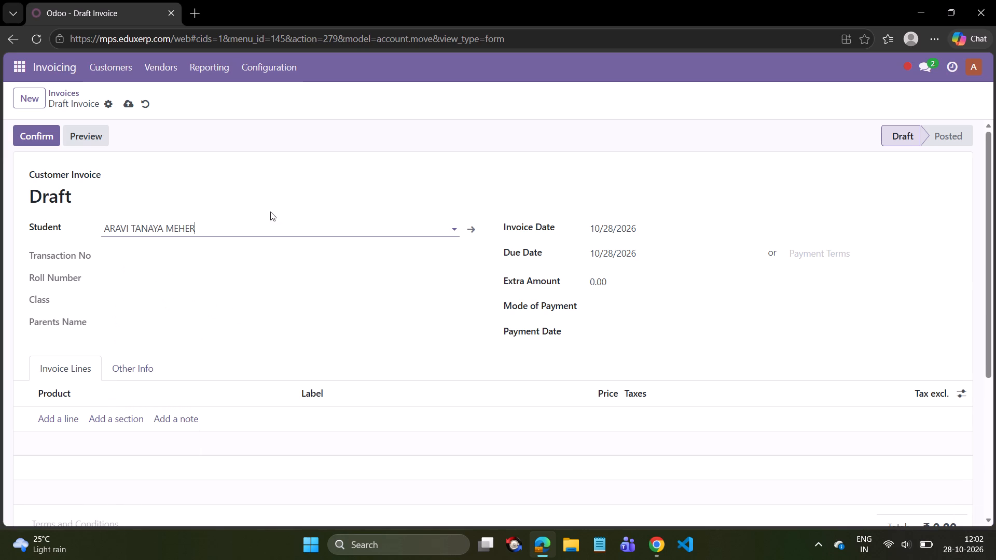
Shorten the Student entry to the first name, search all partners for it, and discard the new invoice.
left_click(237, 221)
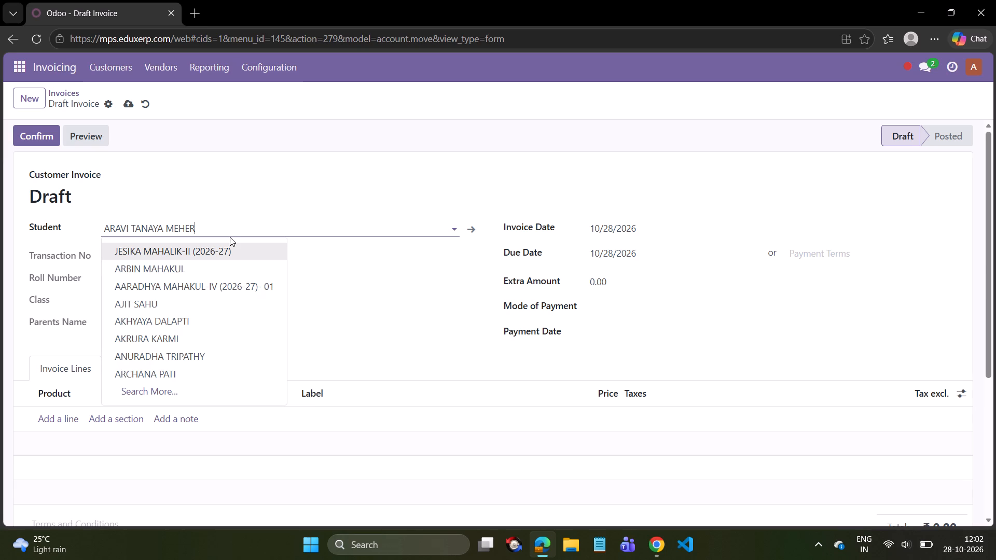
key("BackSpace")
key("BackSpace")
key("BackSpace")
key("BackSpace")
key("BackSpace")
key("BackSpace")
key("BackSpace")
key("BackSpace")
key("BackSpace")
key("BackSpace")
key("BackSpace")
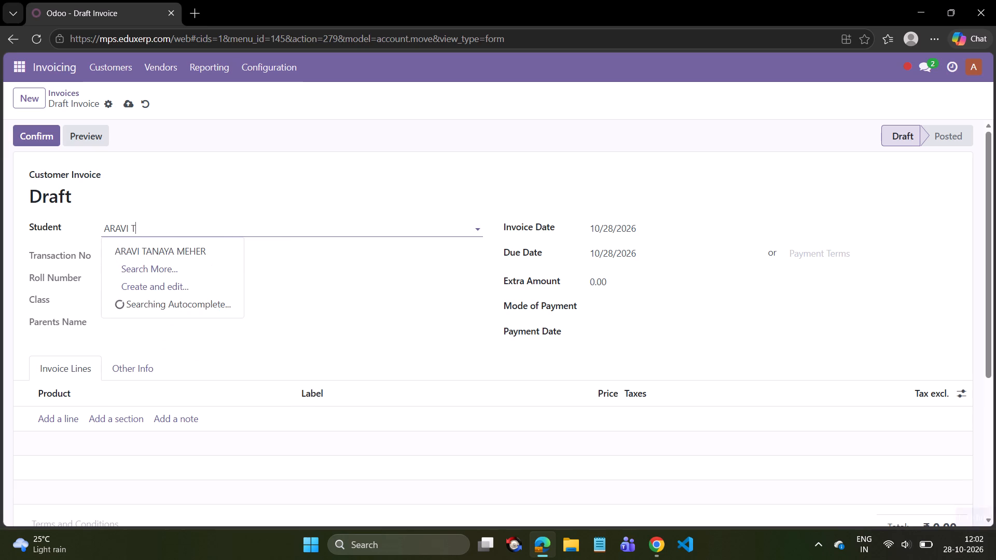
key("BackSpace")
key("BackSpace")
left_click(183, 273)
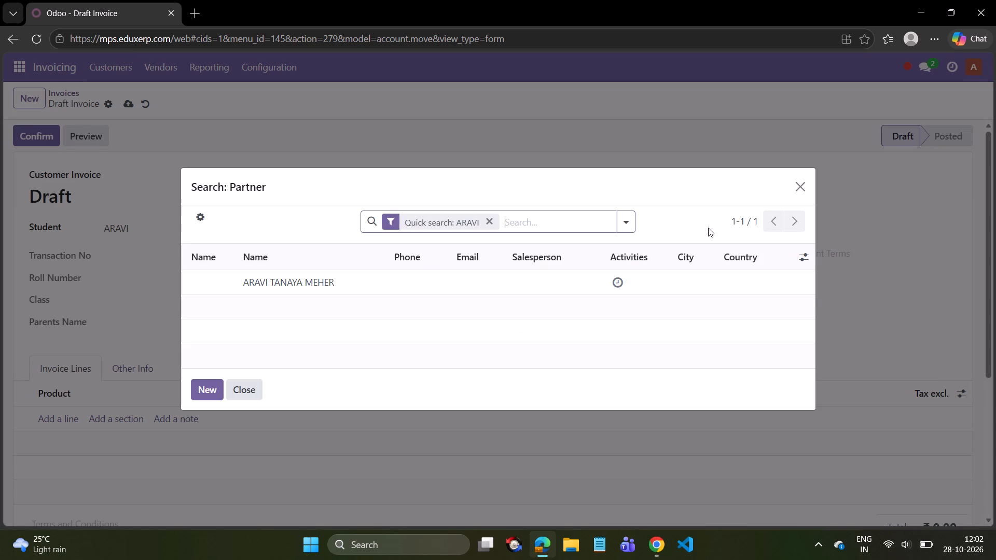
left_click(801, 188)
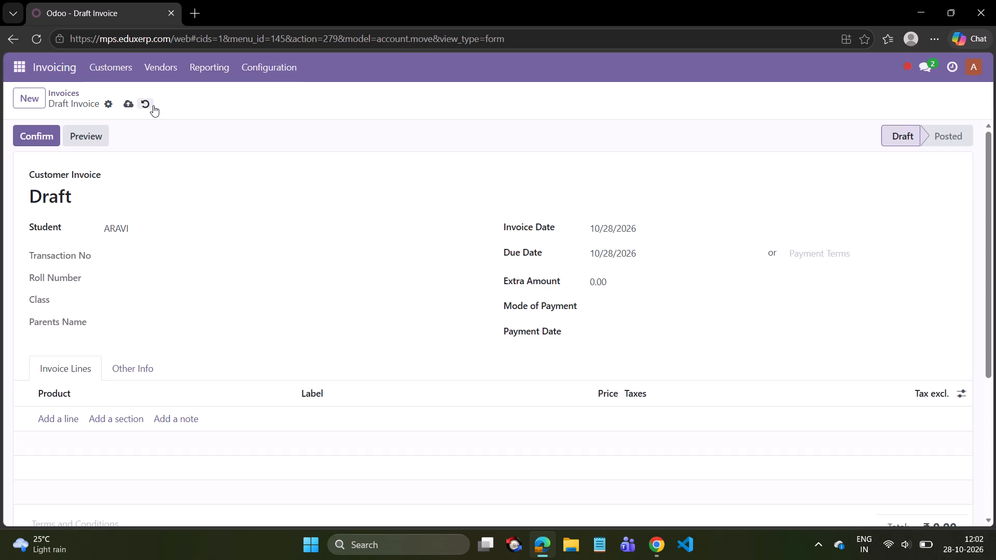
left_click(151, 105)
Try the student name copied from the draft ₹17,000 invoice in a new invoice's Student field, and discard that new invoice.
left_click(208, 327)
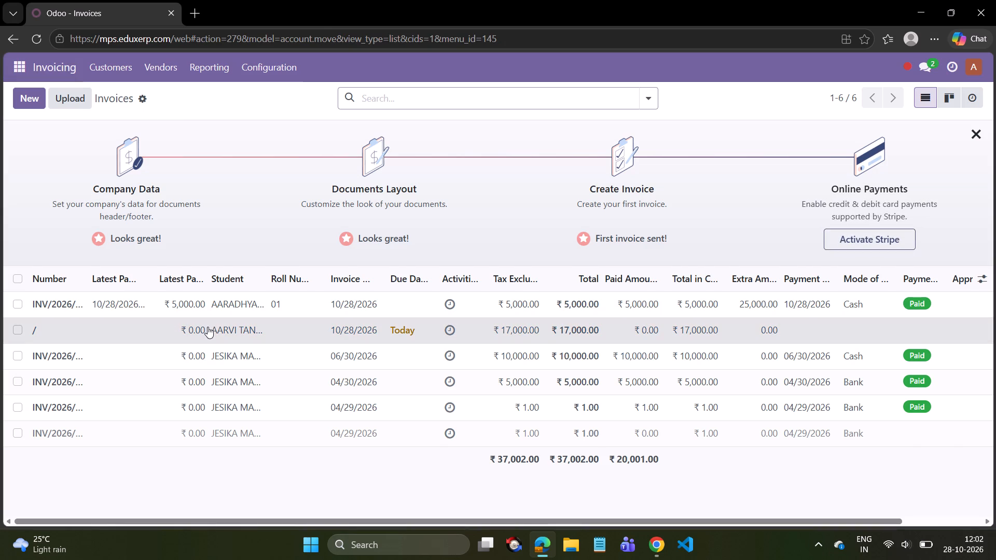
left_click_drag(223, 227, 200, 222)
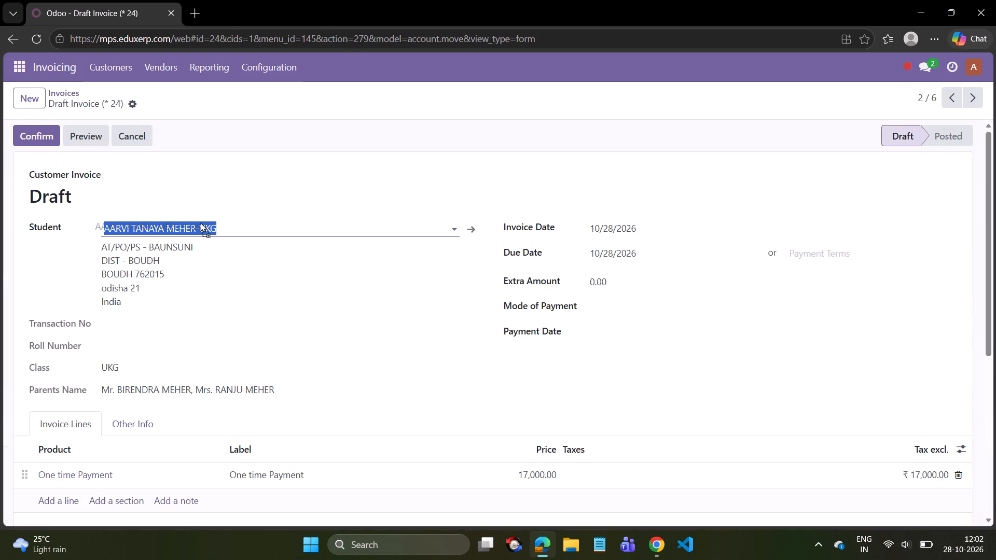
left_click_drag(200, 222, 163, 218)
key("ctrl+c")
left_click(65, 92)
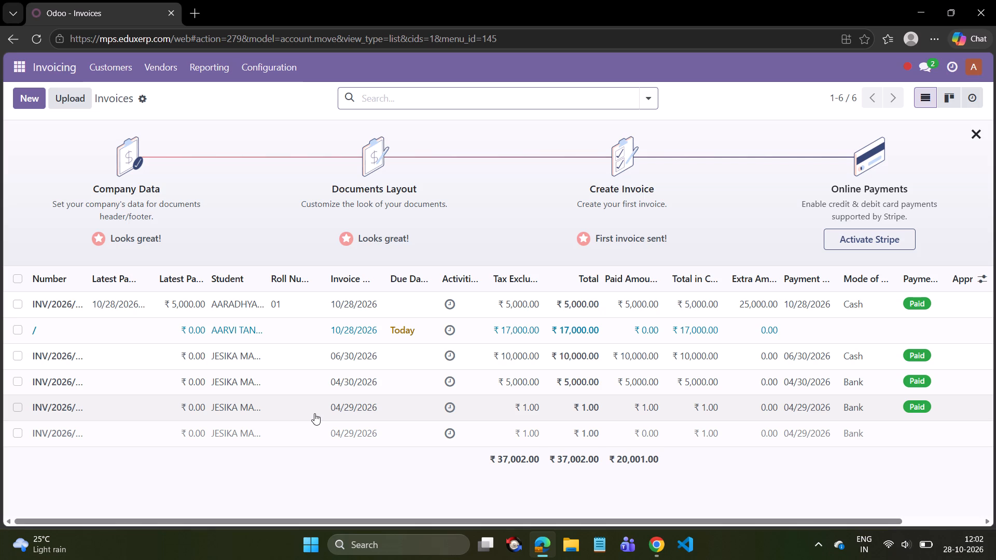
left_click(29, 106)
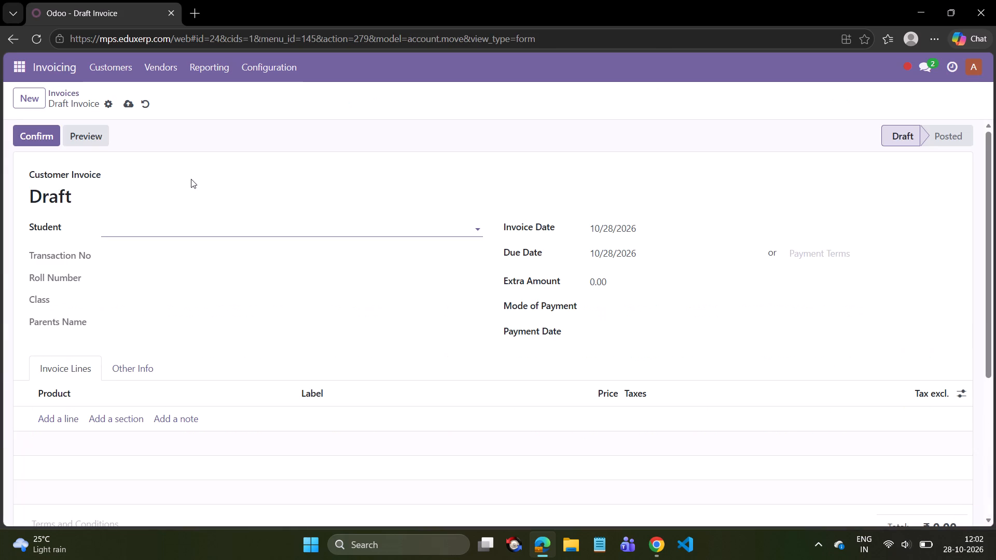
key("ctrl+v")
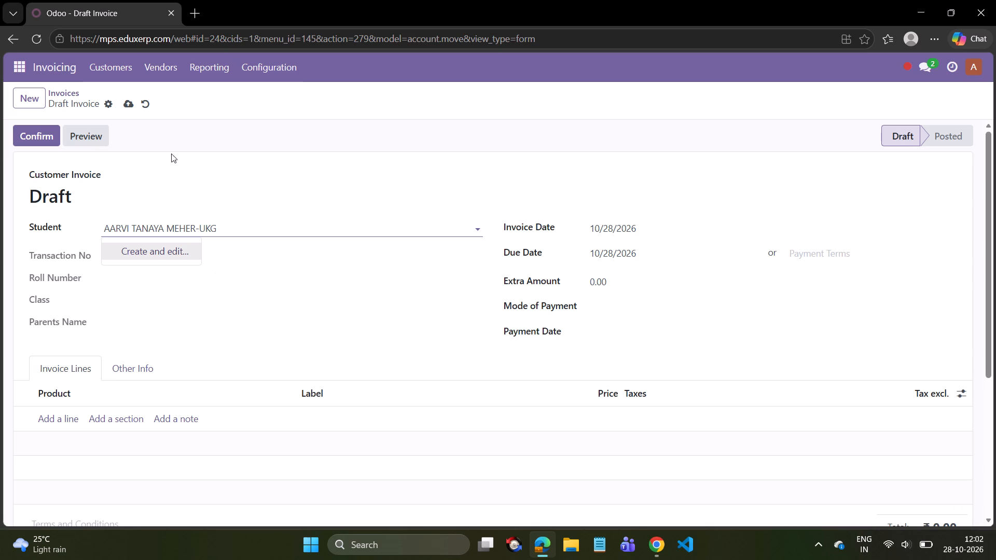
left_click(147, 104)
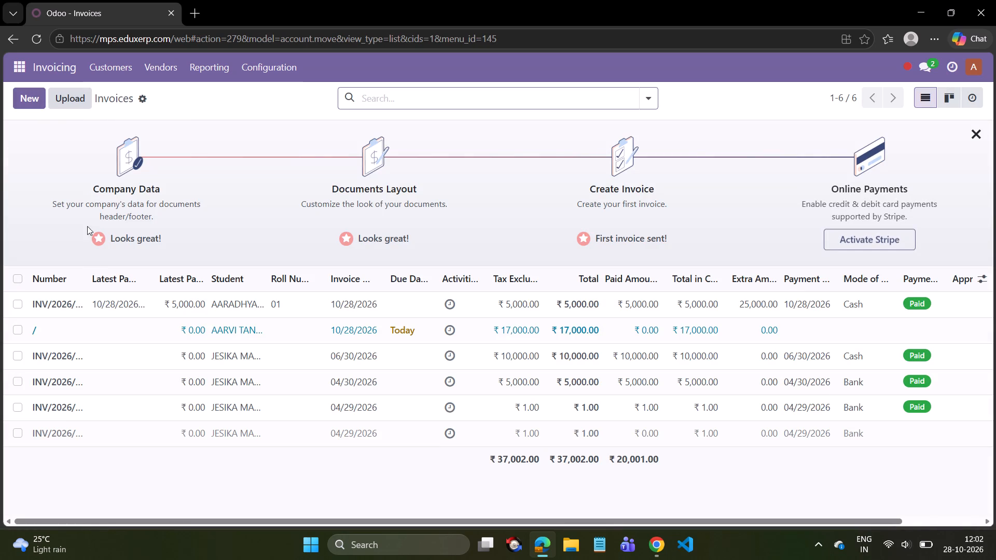
Capture a screenshot of the draft ₹17,000 invoice showing its student details and One time Payment line.
left_click(140, 332)
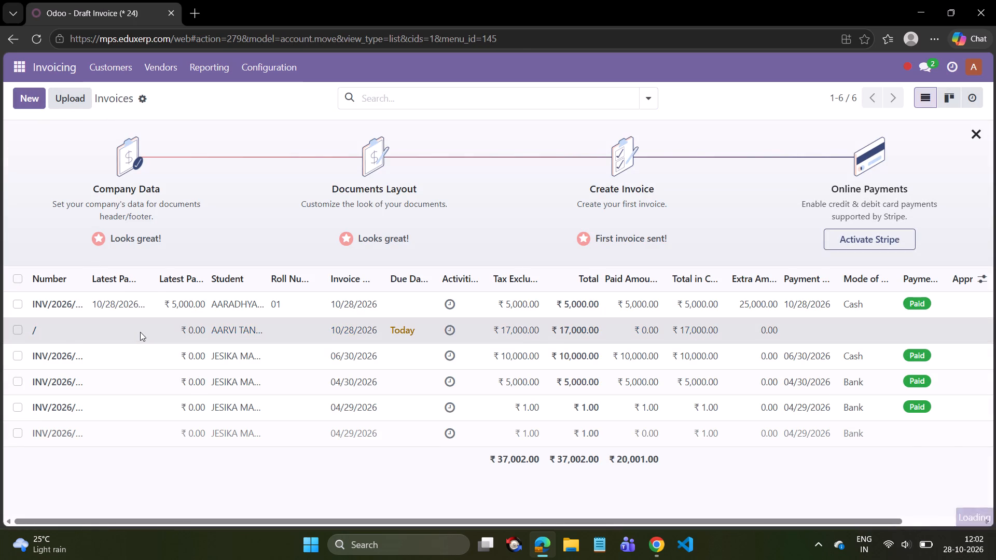
scroll(259, 310, "down", 1)
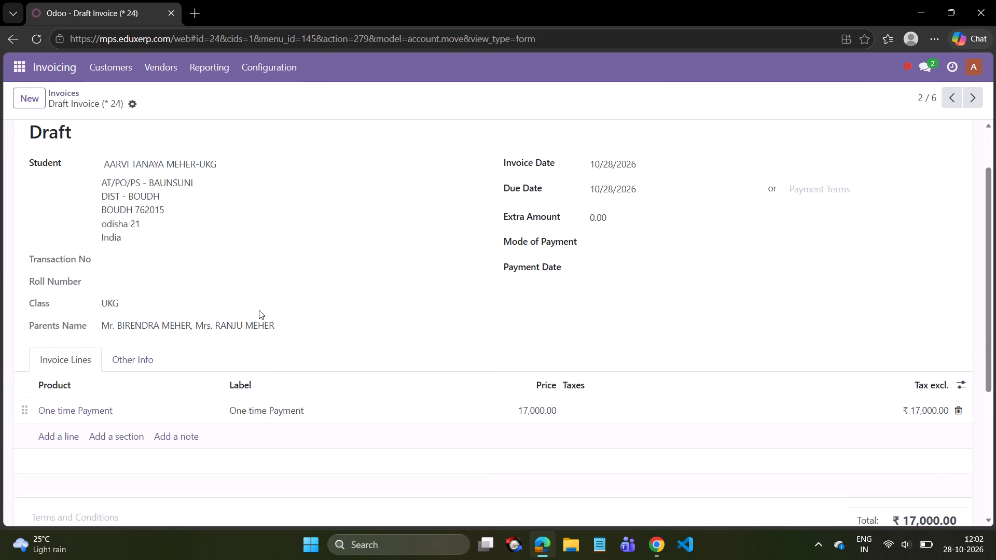
scroll(259, 310, "up", 1)
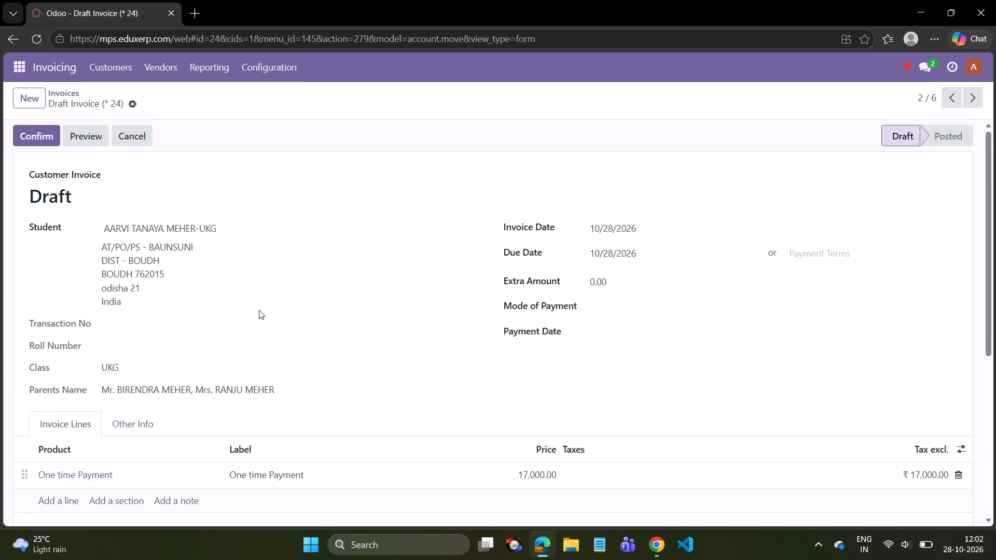
key("Print")
left_click_drag(4, 94, 35, 119)
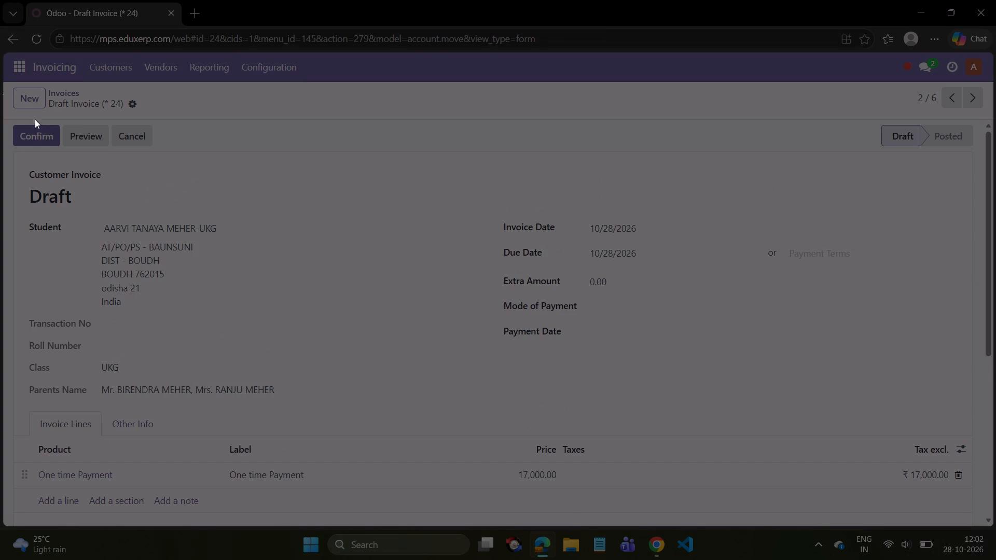
left_click_drag(35, 119, 986, 538)
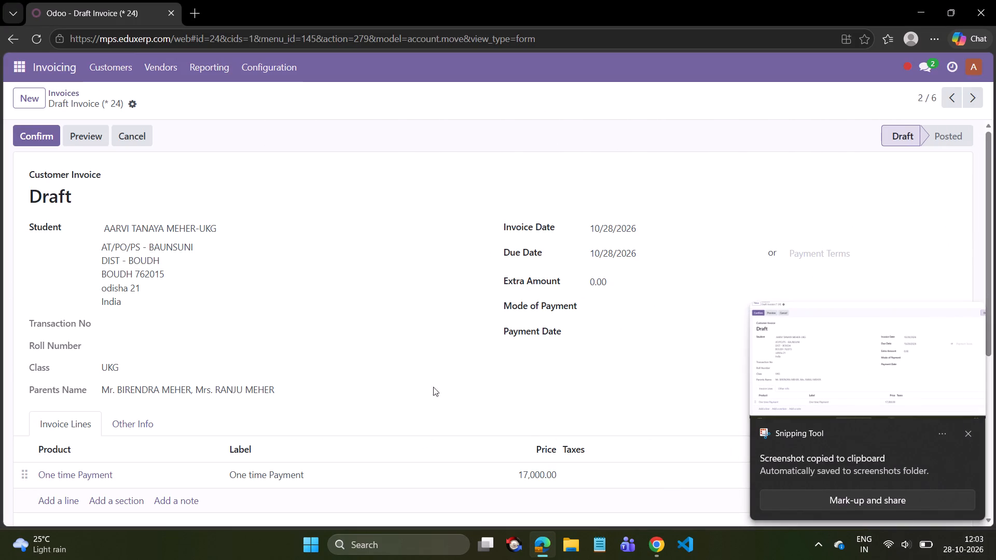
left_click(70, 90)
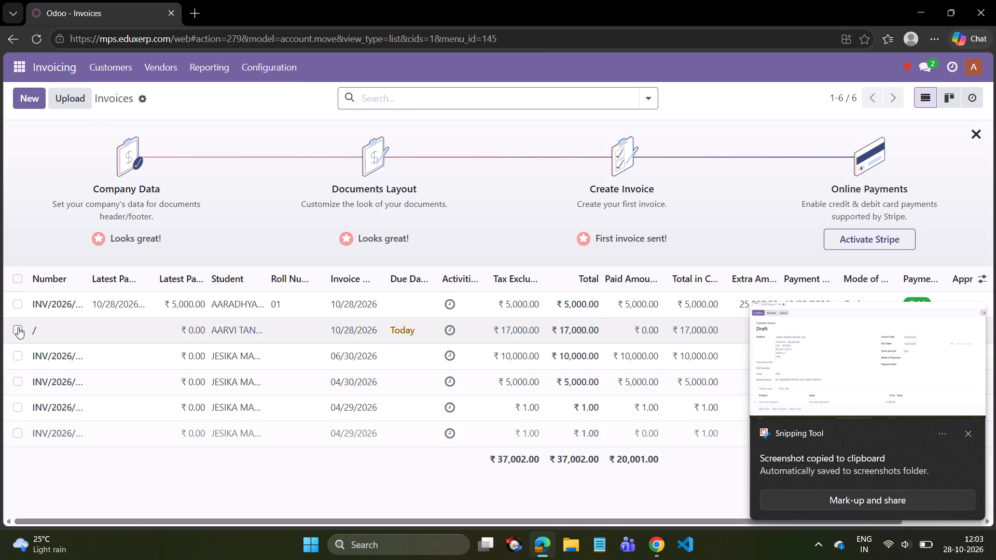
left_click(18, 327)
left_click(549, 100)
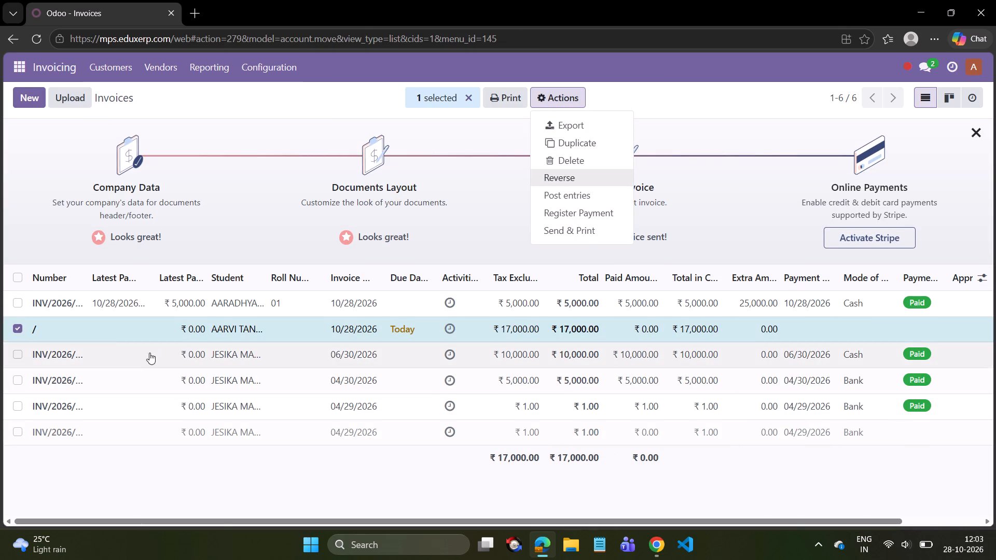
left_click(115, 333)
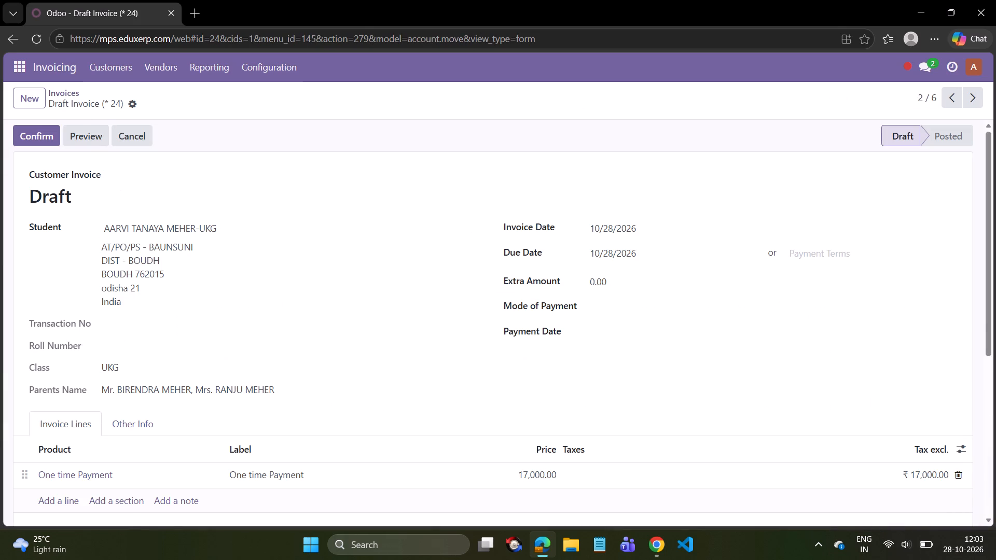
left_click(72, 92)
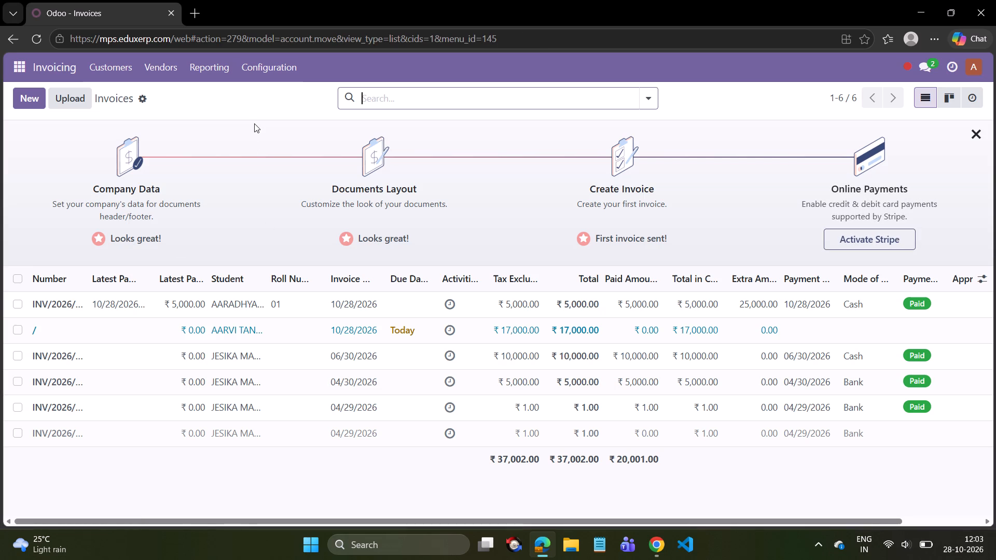
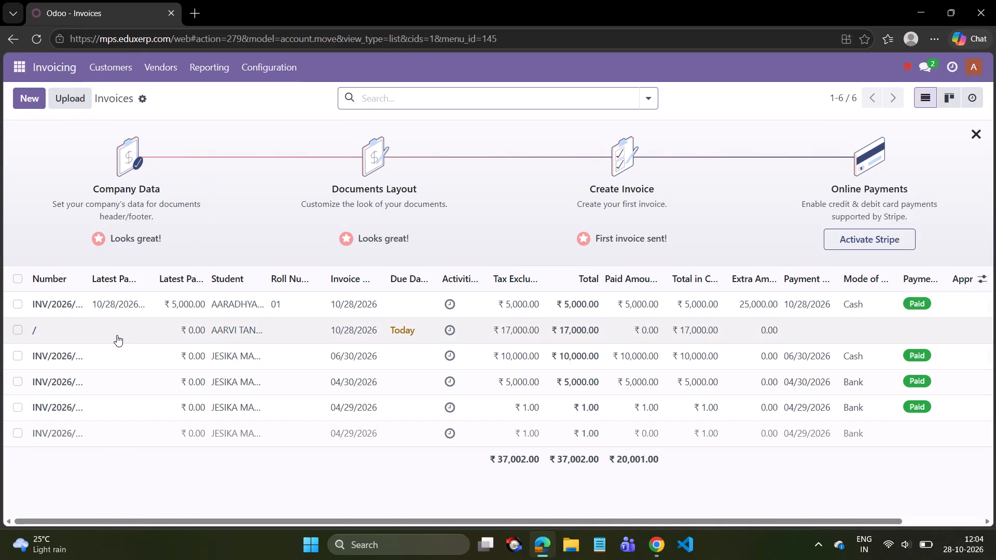
Review the student address on the paid ₹5,000 invoice INV/2026/00005 and return to the invoice list.
left_click(127, 300)
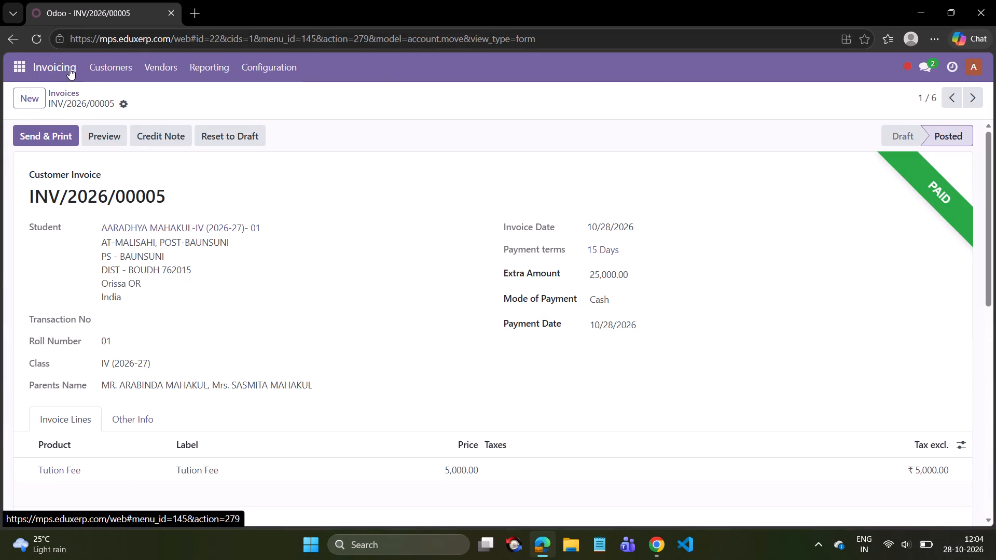
left_click(70, 89)
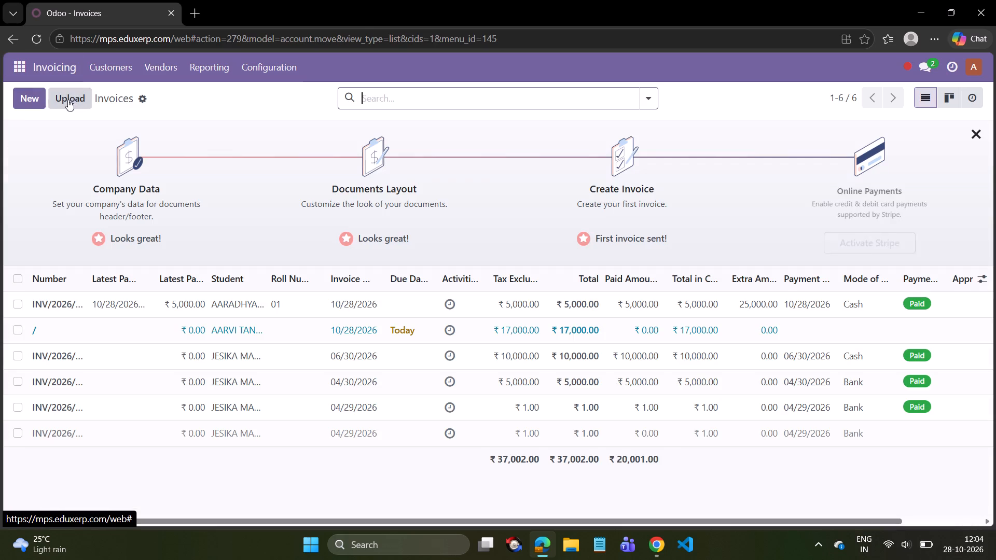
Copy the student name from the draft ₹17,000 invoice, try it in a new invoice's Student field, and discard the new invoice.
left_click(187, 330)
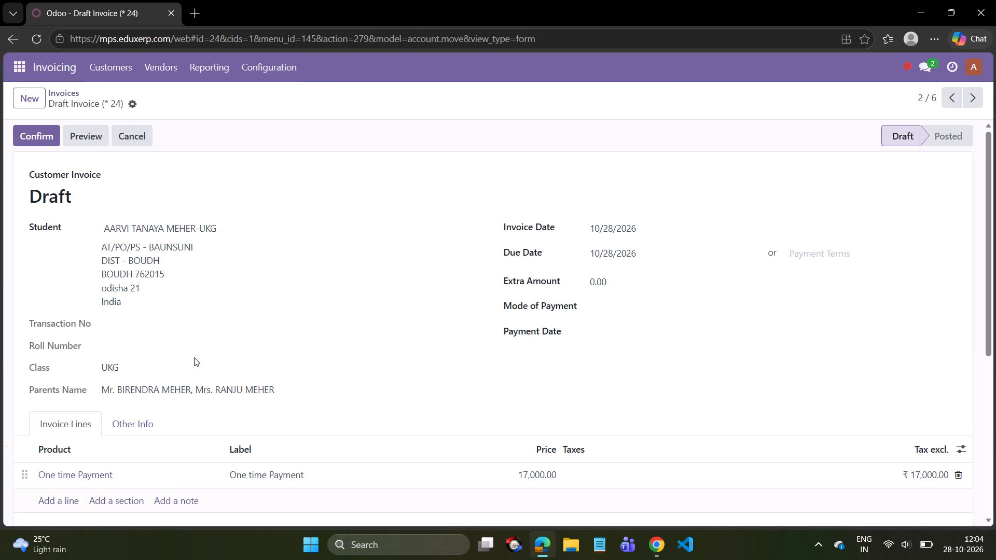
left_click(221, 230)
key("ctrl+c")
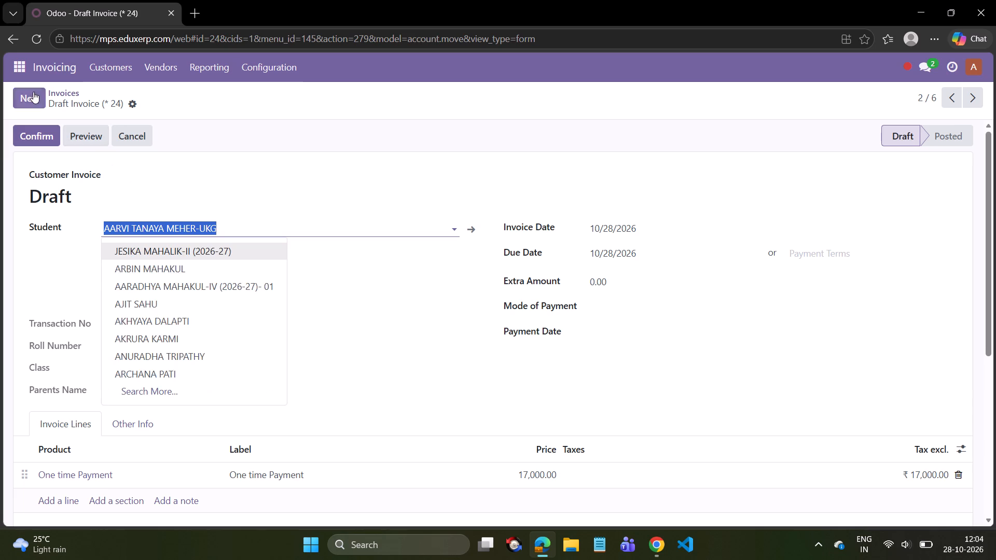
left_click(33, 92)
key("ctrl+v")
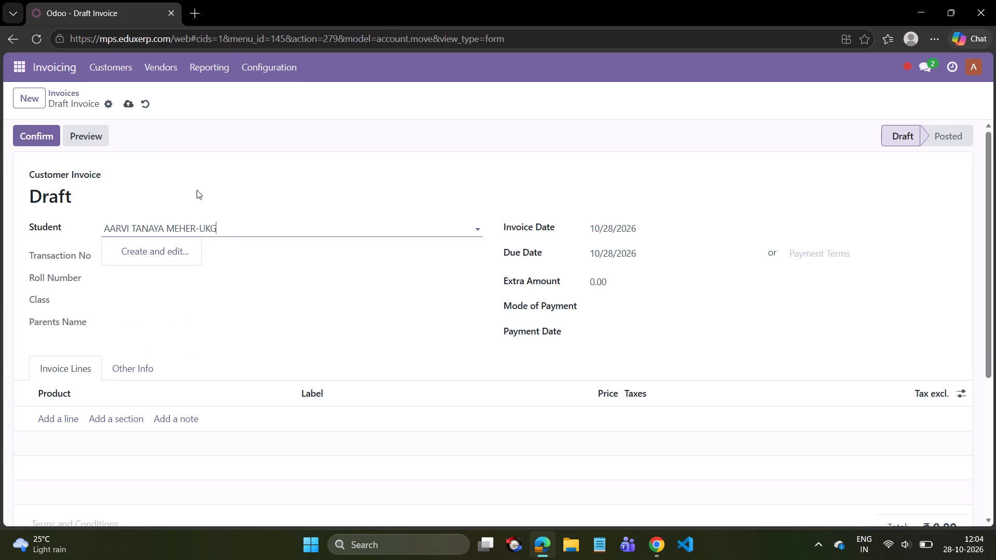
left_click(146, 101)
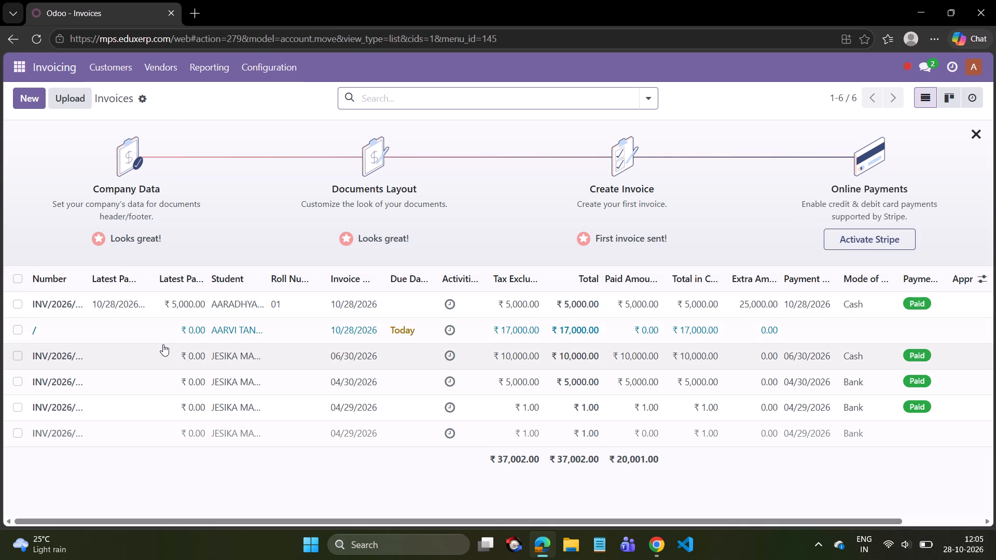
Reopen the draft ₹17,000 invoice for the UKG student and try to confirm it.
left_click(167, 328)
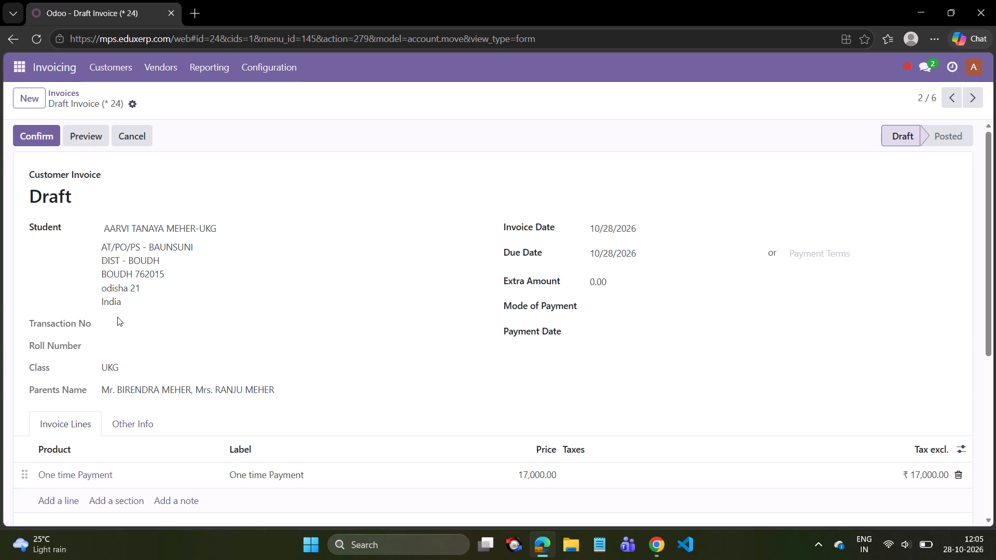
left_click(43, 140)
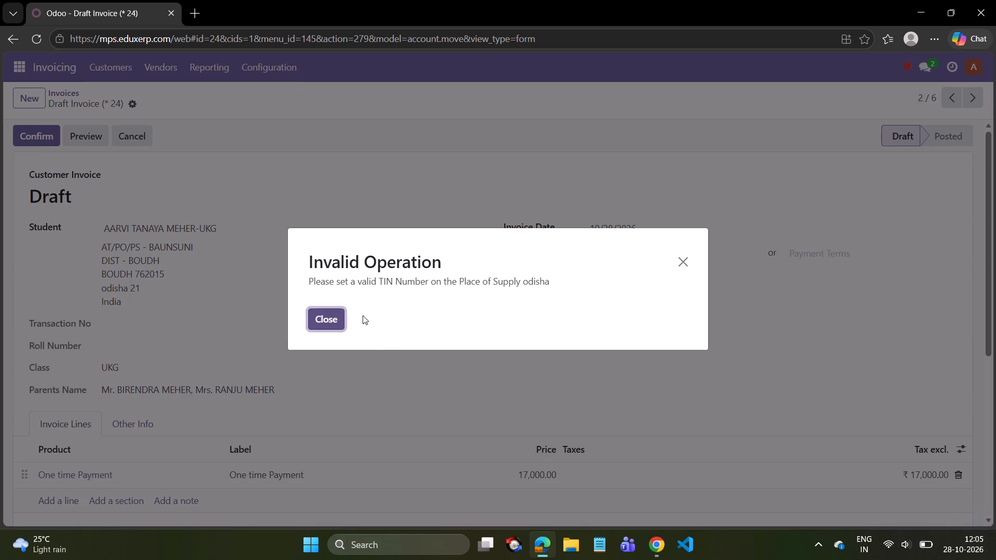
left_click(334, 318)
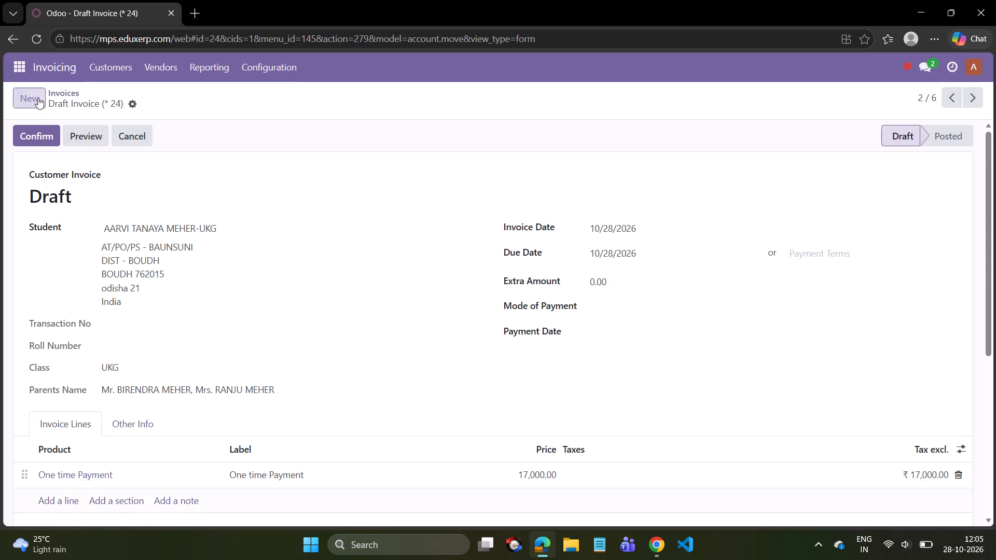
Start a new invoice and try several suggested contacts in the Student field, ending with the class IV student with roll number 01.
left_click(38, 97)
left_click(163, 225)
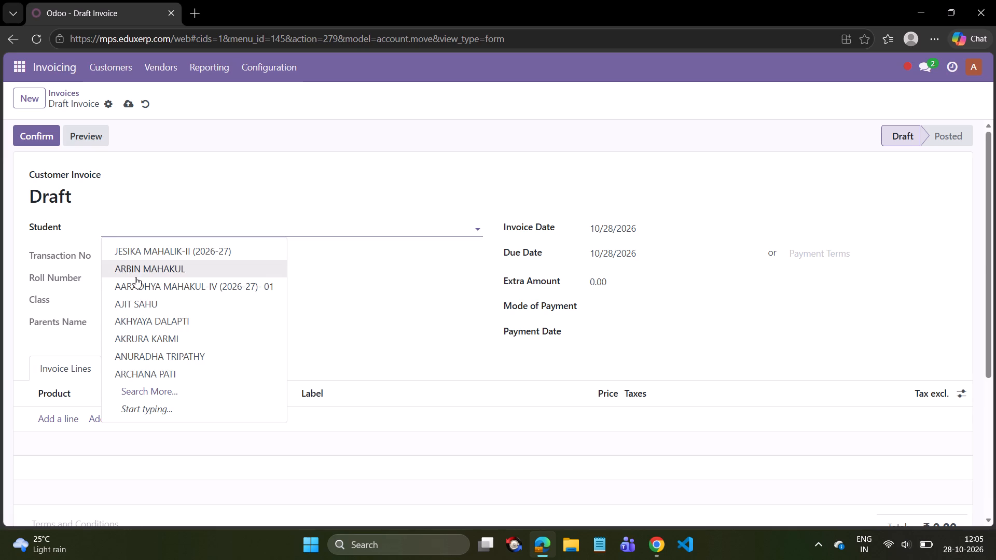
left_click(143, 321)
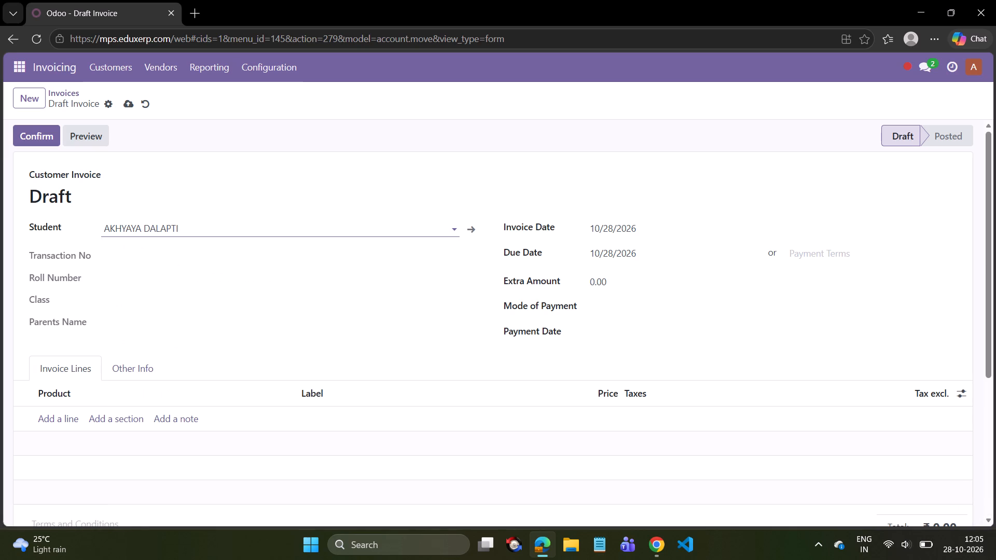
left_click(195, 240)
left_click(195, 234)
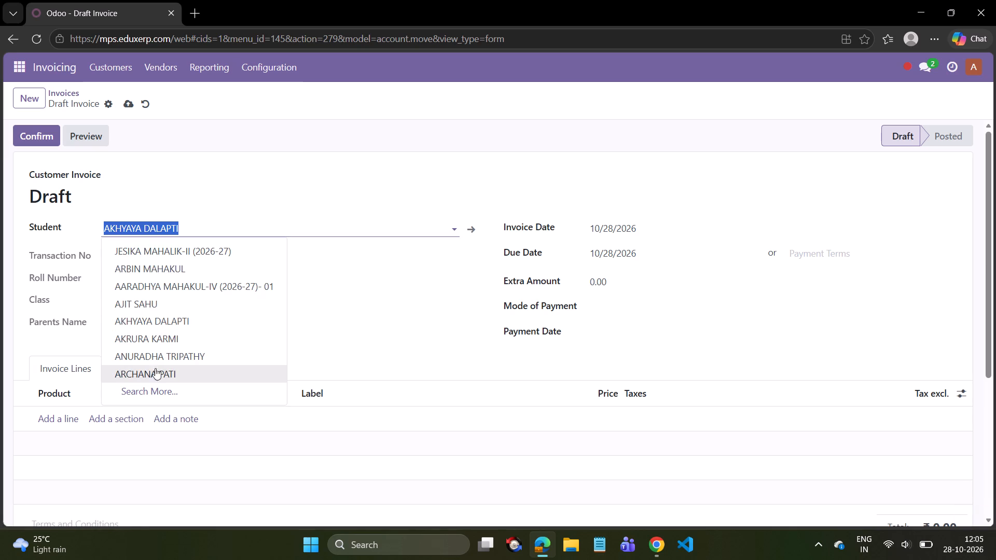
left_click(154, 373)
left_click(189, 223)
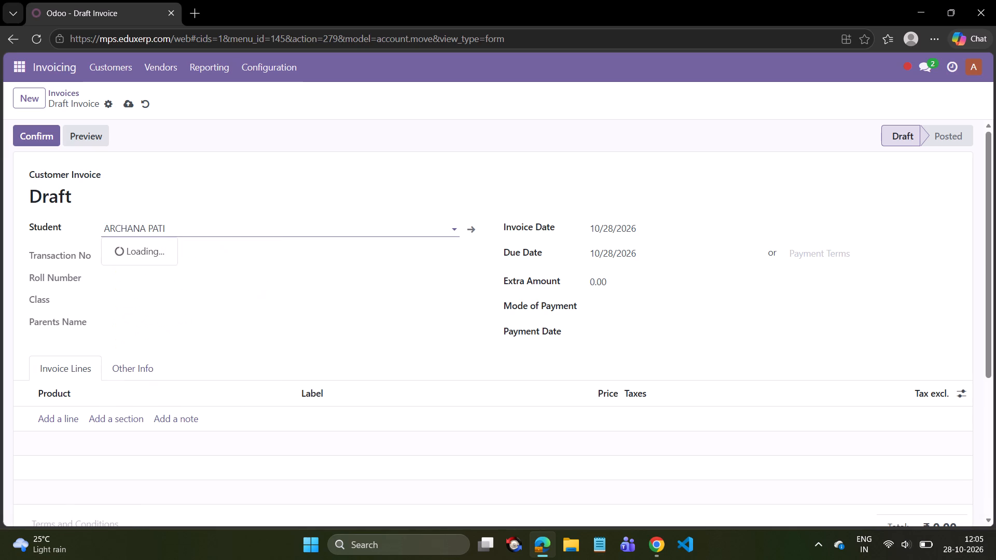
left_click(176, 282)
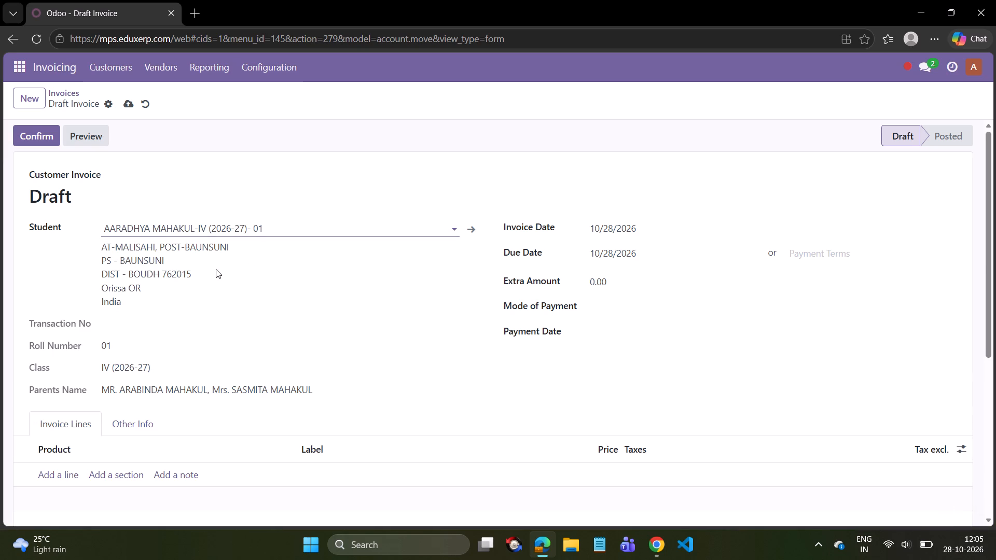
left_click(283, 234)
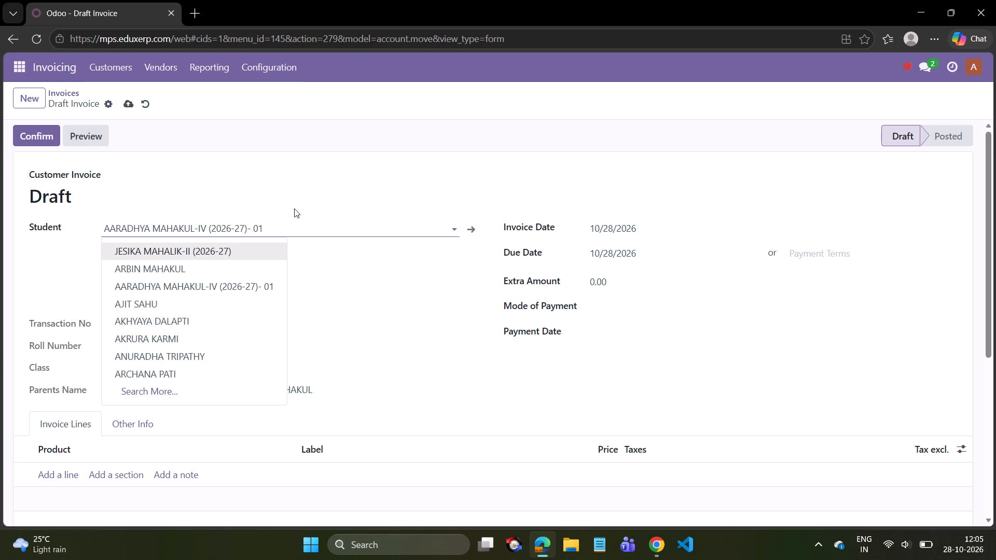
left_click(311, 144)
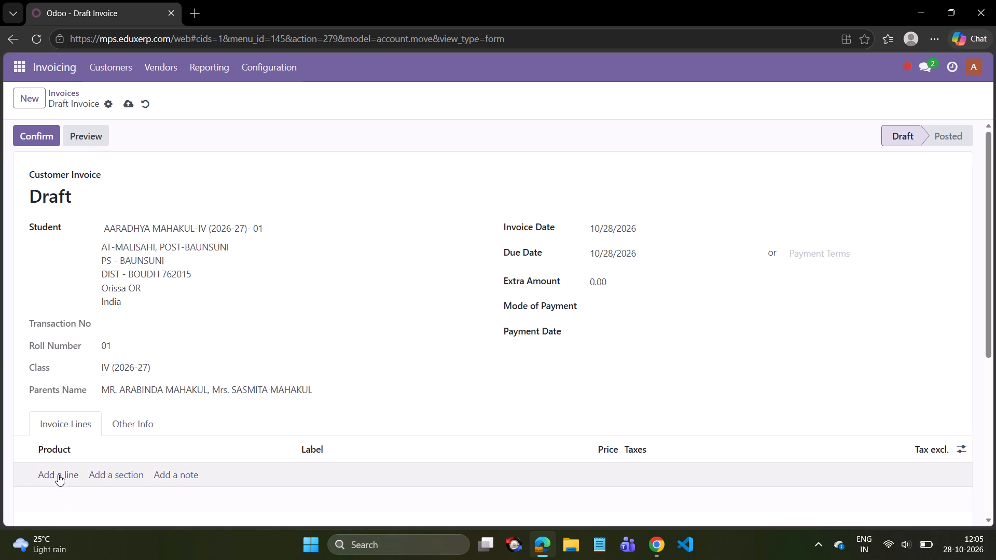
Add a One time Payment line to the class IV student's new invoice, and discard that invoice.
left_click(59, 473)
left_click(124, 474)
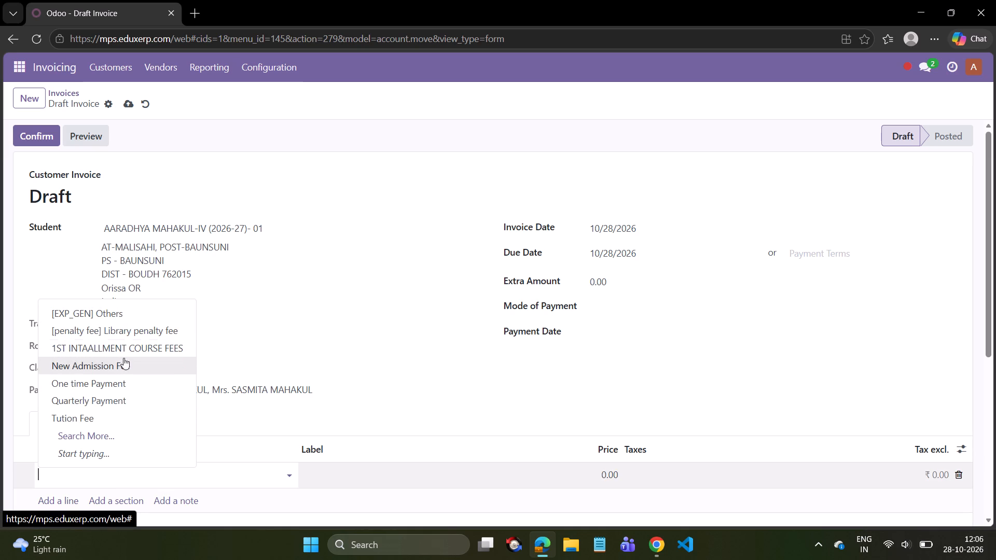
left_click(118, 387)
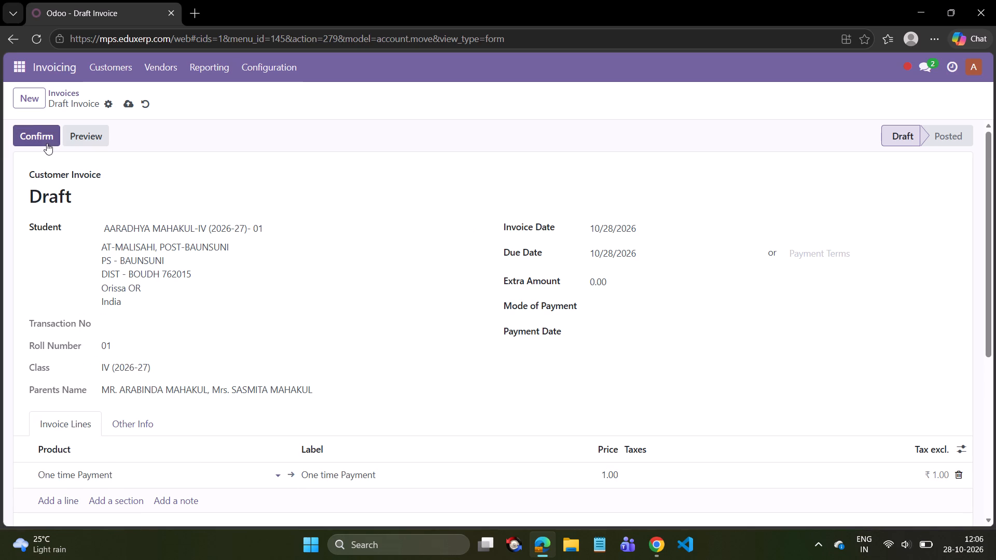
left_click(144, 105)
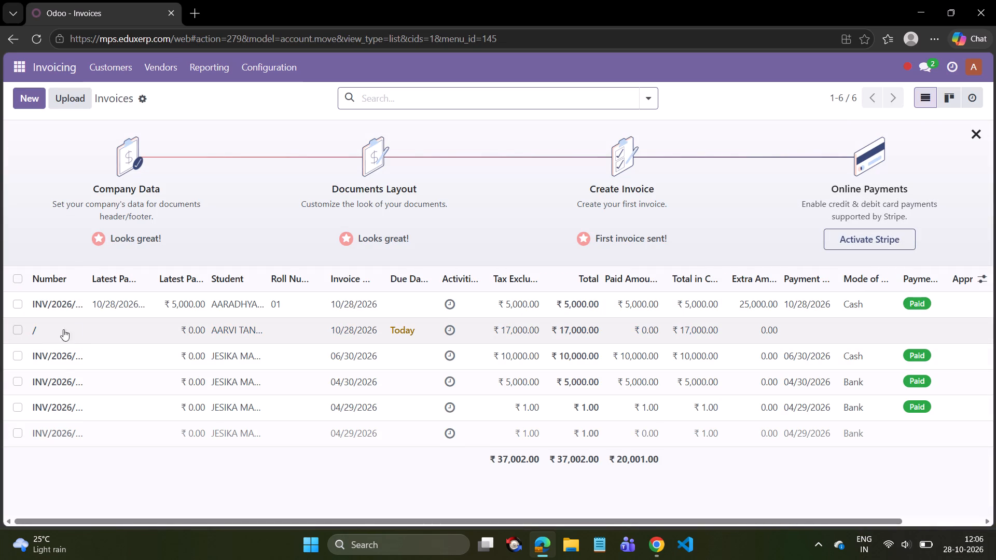
Review the draft ₹17,000 invoice's student details again and return to the invoice list.
left_click(66, 330)
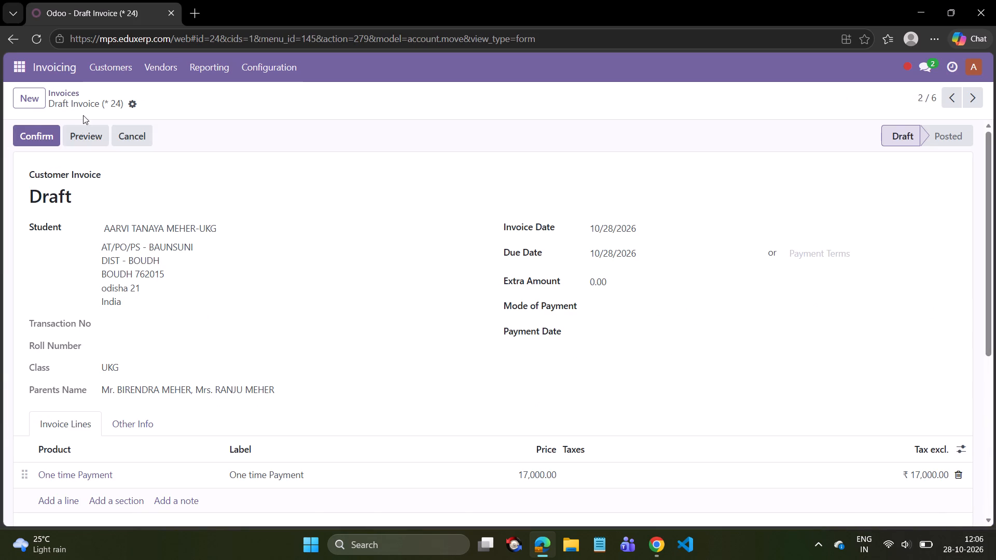
left_click(72, 89)
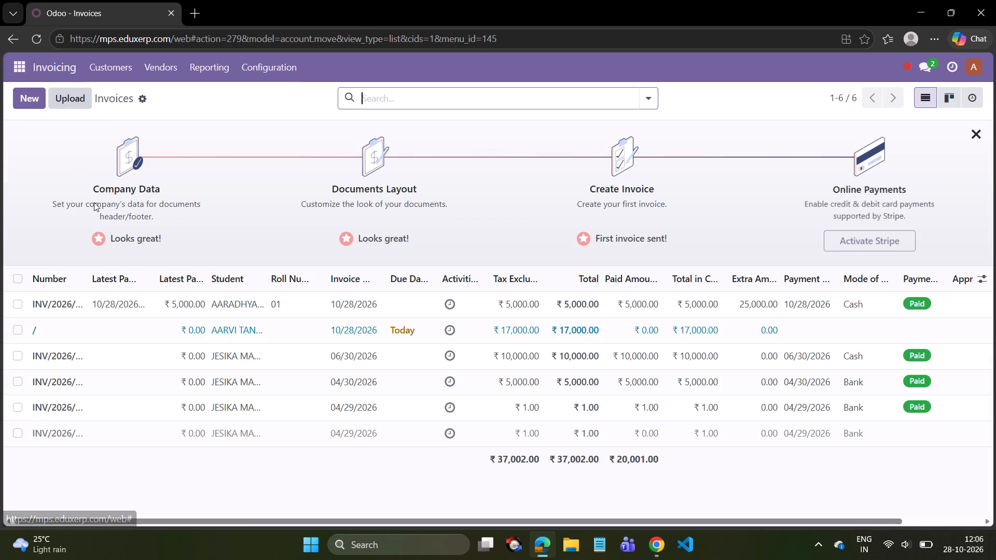
left_click(133, 335)
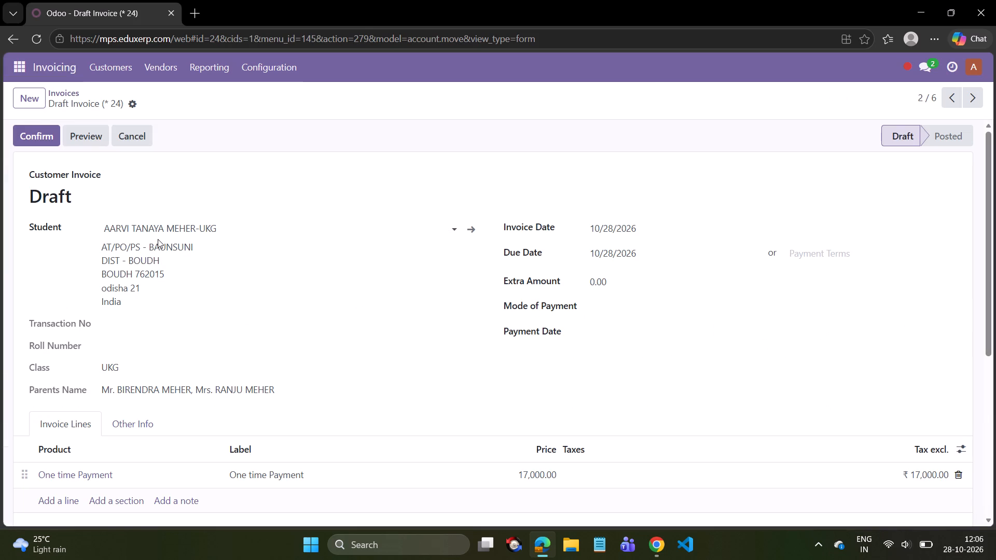
left_click(72, 91)
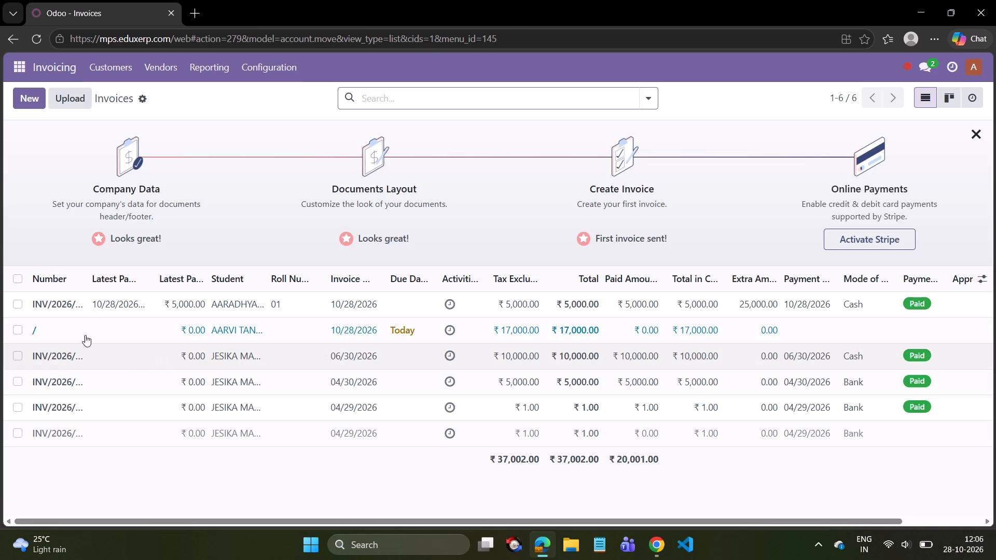
Delete the draft ₹17,000 invoice of the UKG student from the invoice list.
left_click(20, 331)
left_click(555, 97)
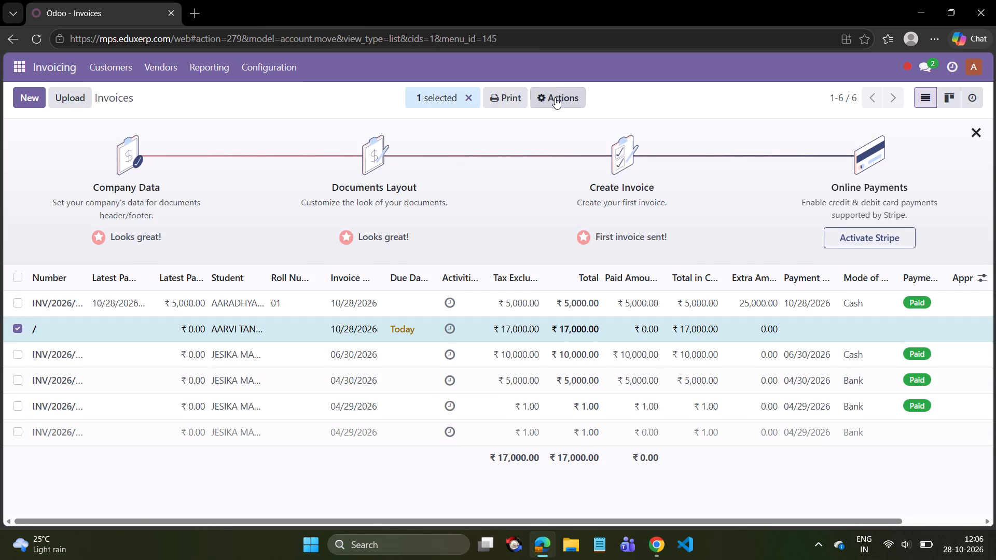
left_click(556, 156)
left_click(302, 346)
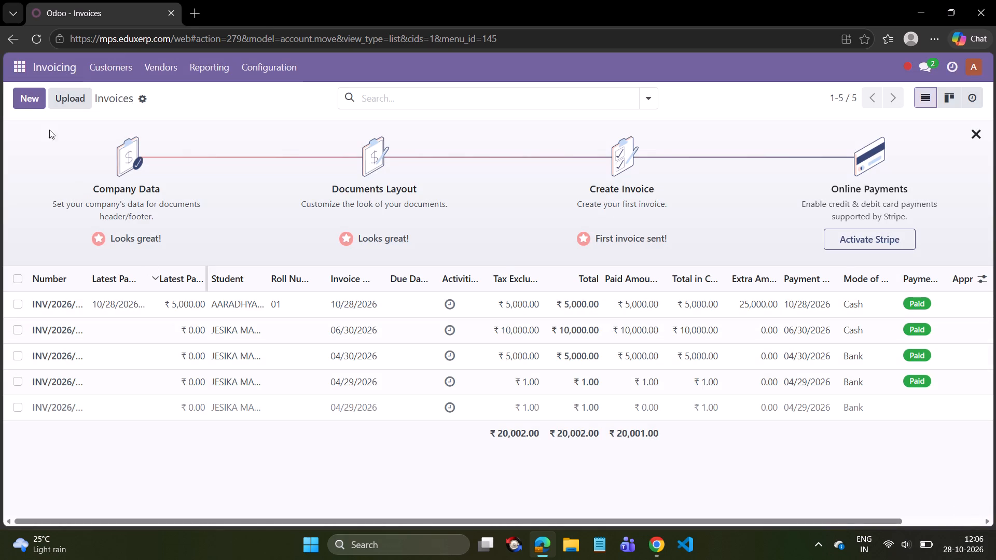
Create a new customer invoice for the UKG student, found by searching AAR, with a One time Payment line.
left_click(32, 101)
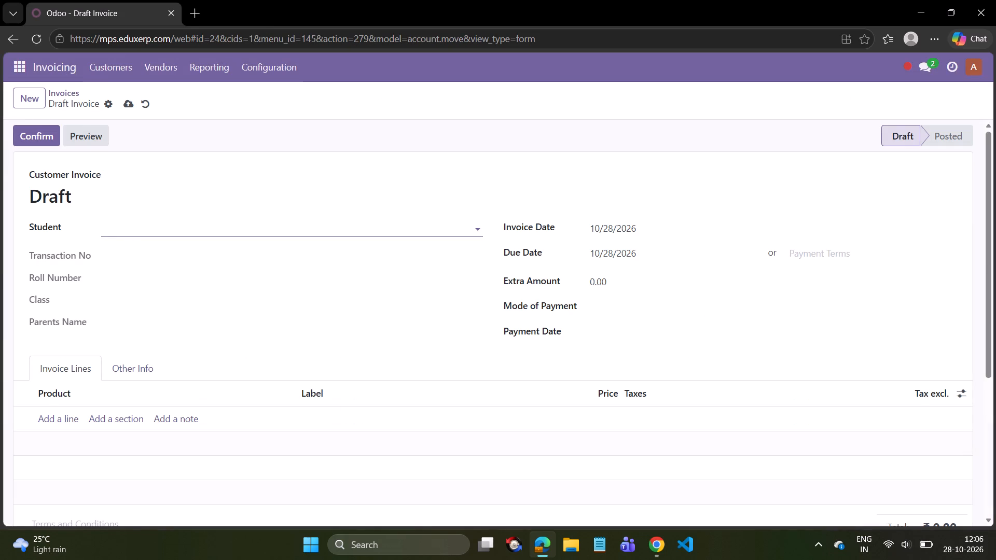
left_click(133, 234)
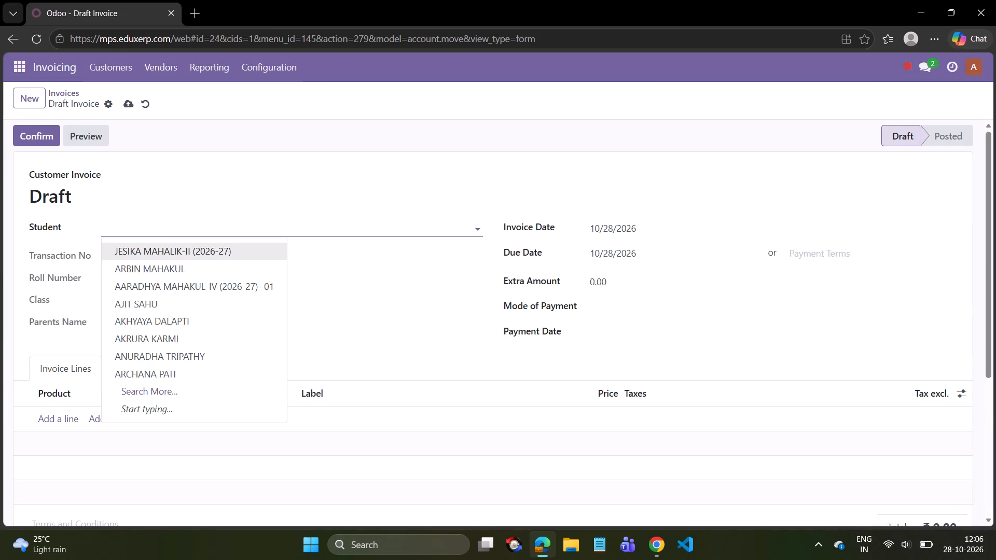
type("AAR")
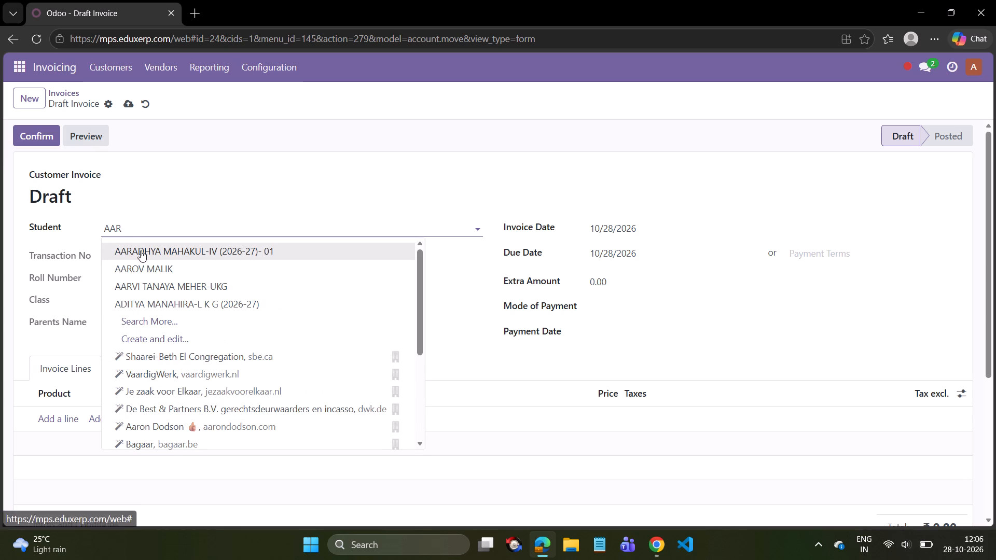
left_click(150, 287)
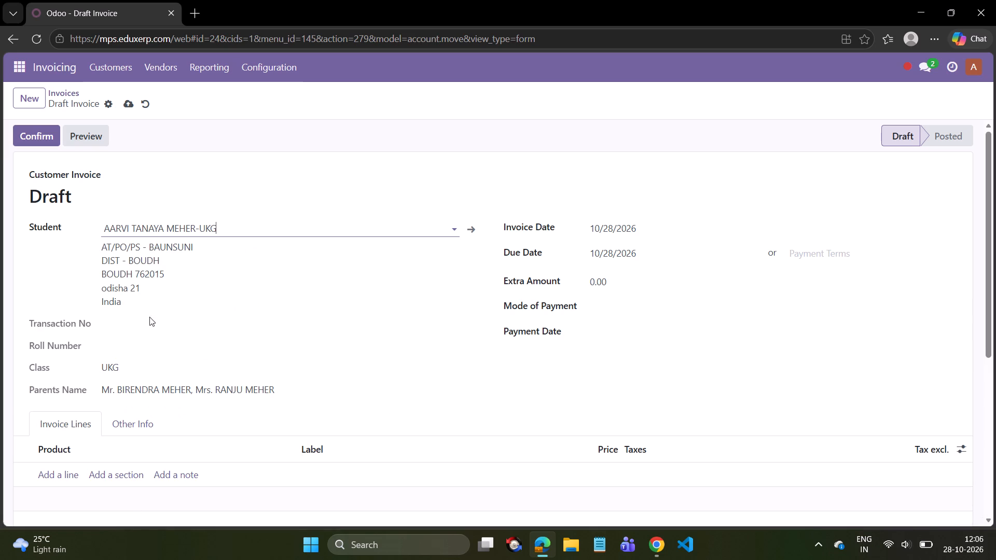
left_click(63, 477)
left_click(63, 477)
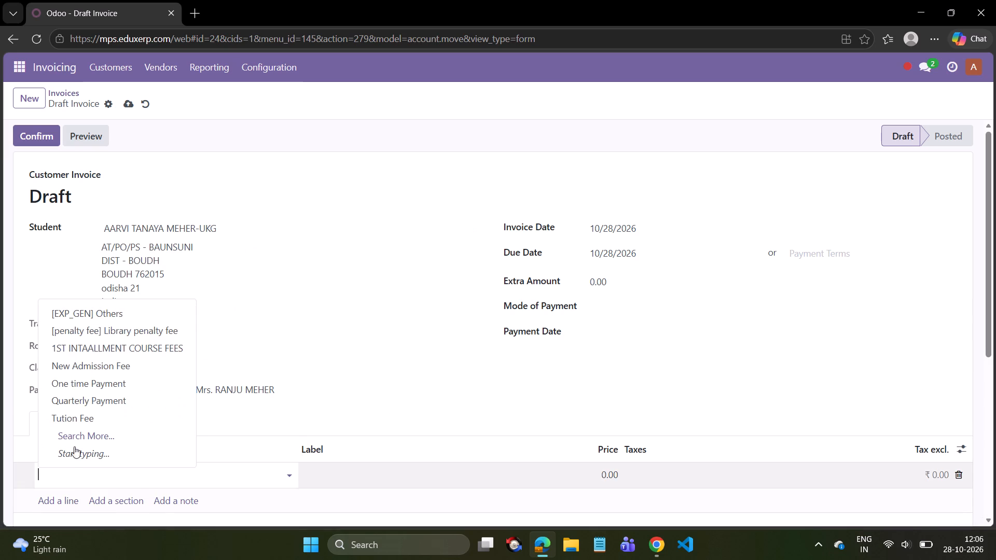
left_click(92, 387)
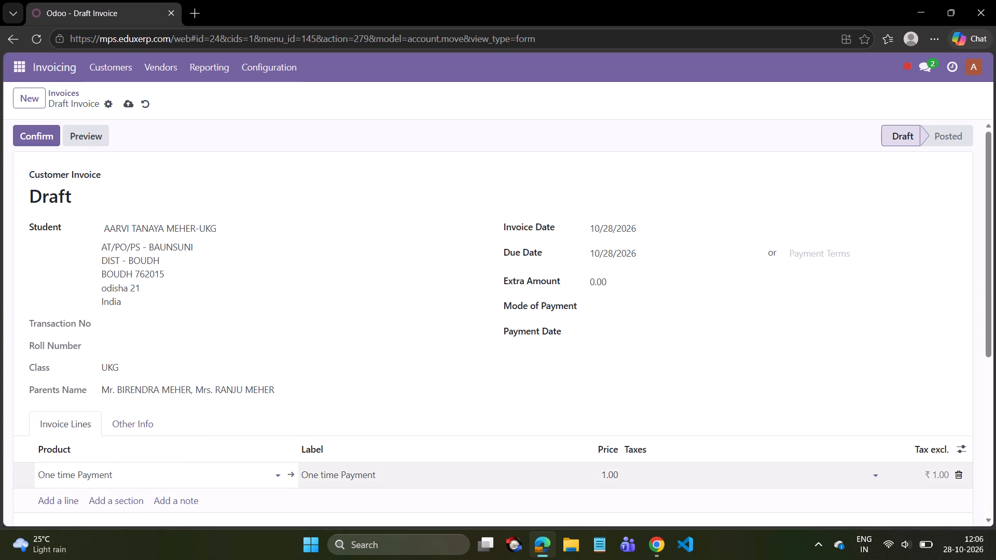
Try to confirm the UKG student's new invoice.
left_click(43, 135)
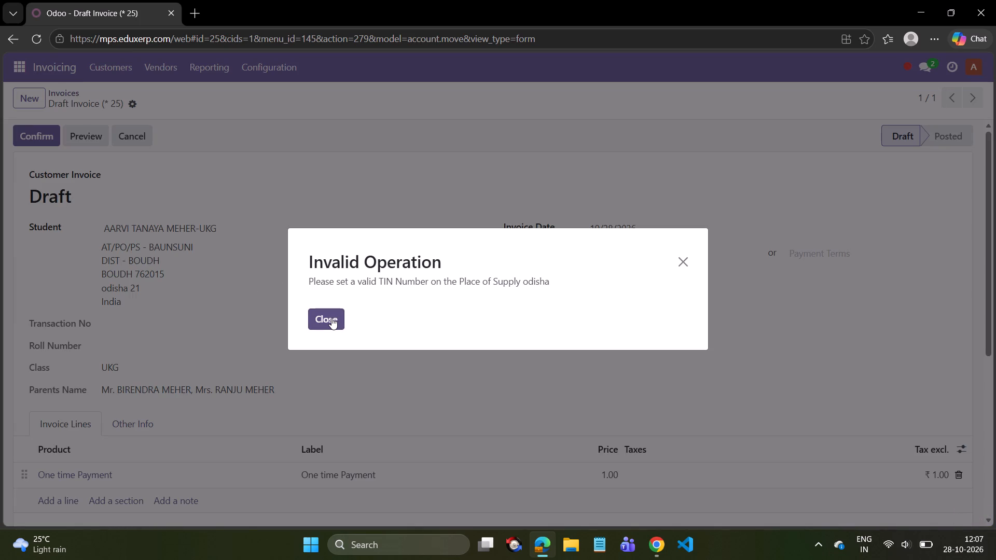
left_click(331, 318)
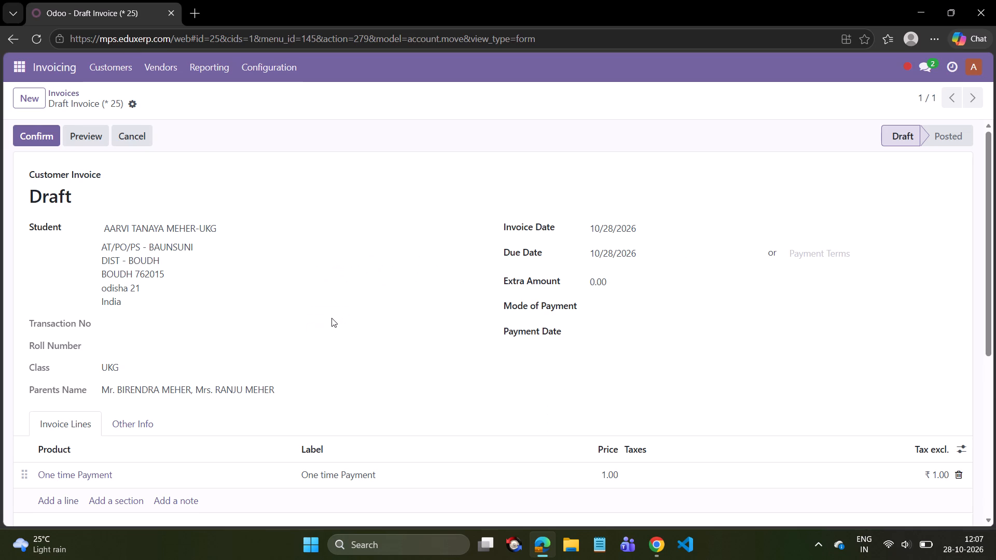
Open the One time Payment product from the new invoice's line.
scroll(331, 318, "down", 1)
left_click(83, 406)
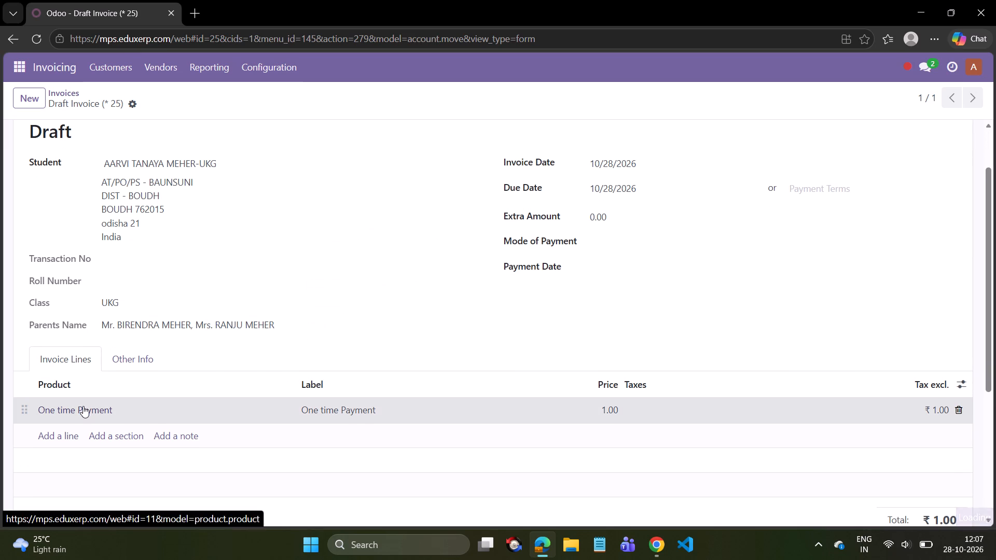
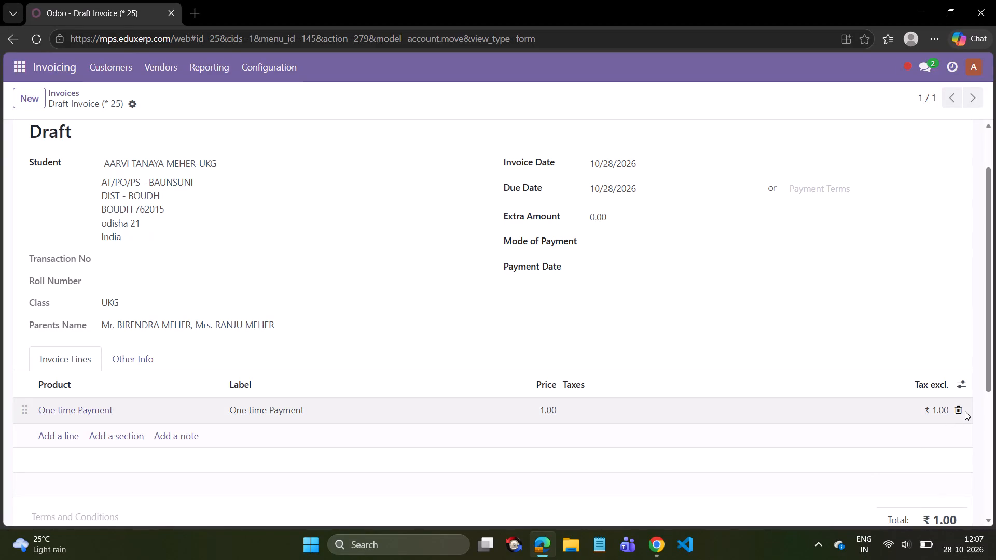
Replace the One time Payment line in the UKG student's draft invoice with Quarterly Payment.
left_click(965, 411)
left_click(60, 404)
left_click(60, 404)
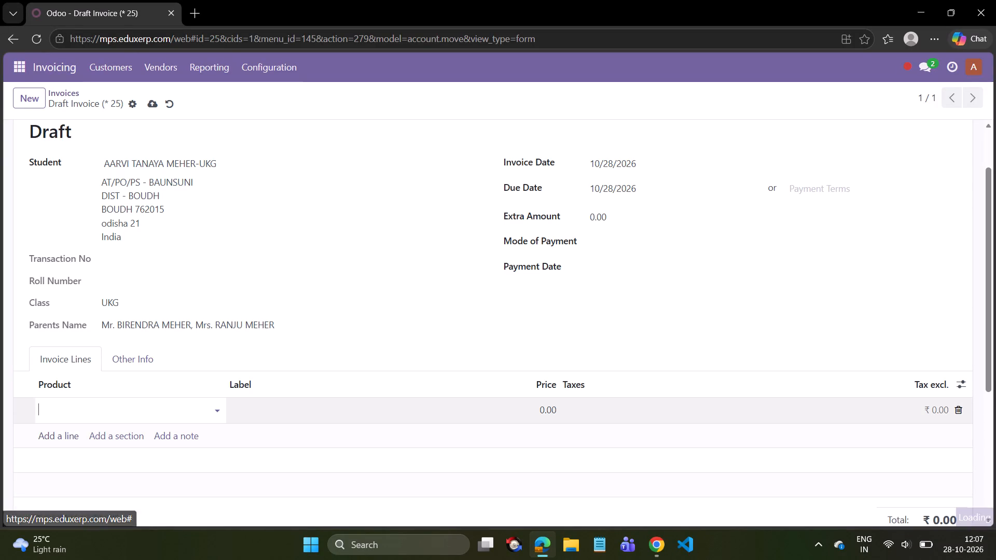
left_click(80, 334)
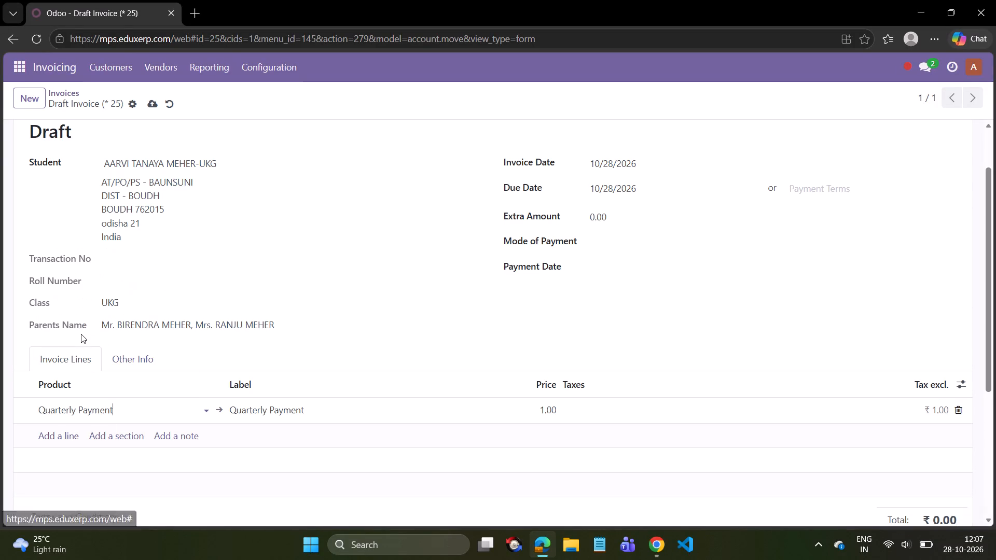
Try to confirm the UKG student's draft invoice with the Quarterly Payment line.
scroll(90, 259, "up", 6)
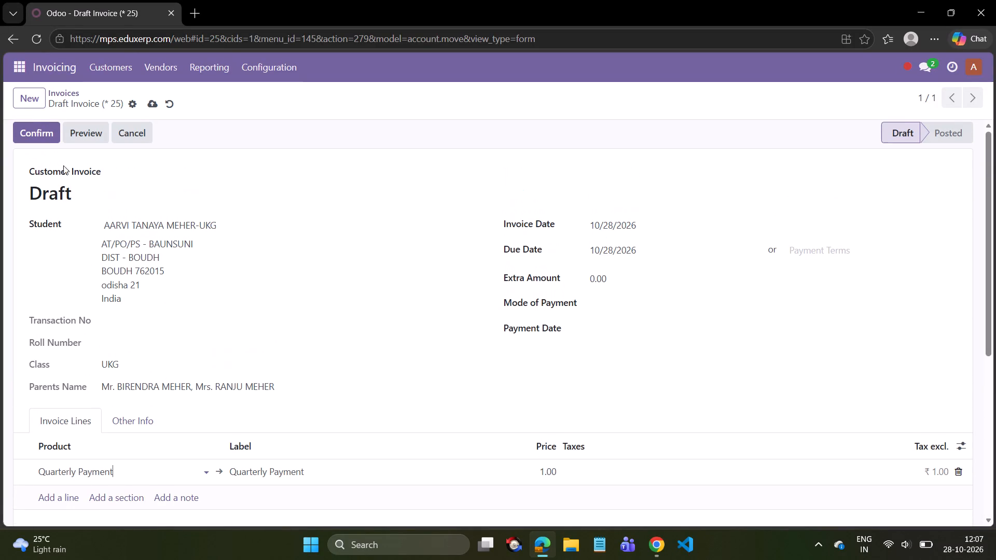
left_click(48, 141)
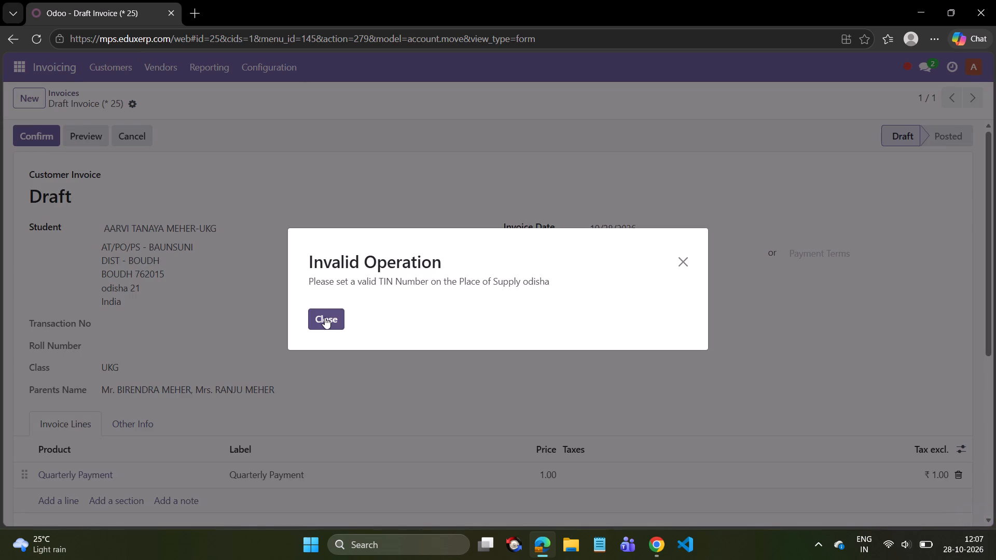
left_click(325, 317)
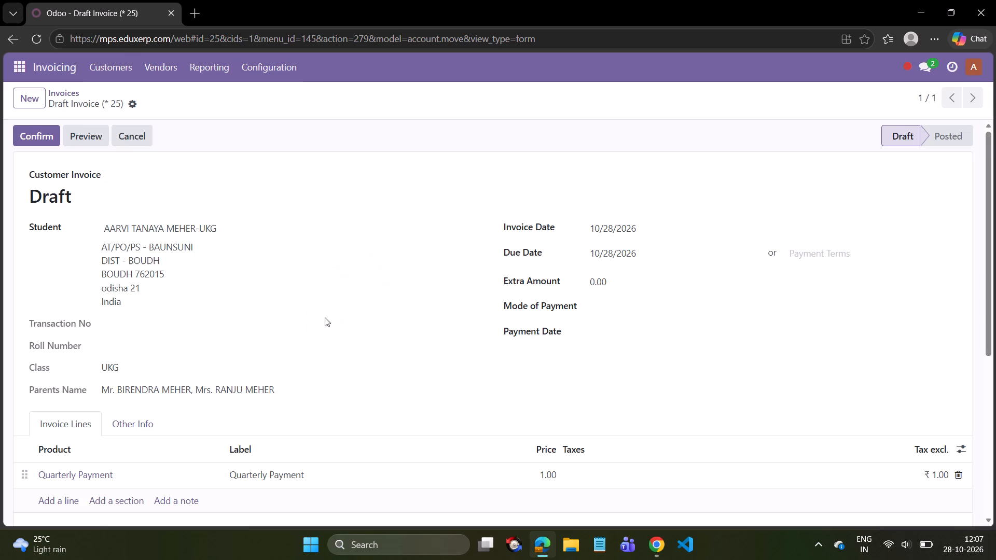
Open the paid invoice INV/2026/00005 from the invoice list and return to the list.
left_click(73, 95)
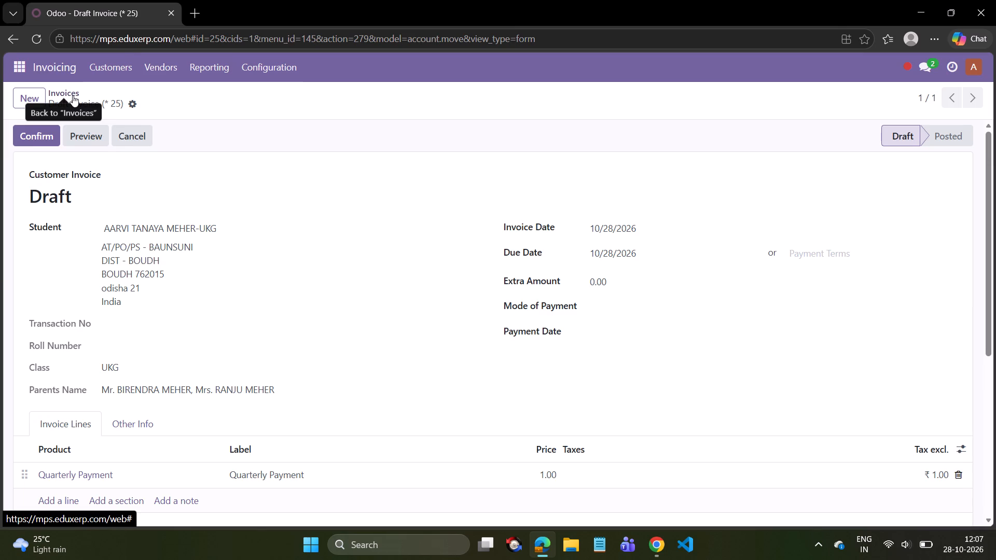
left_click(167, 314)
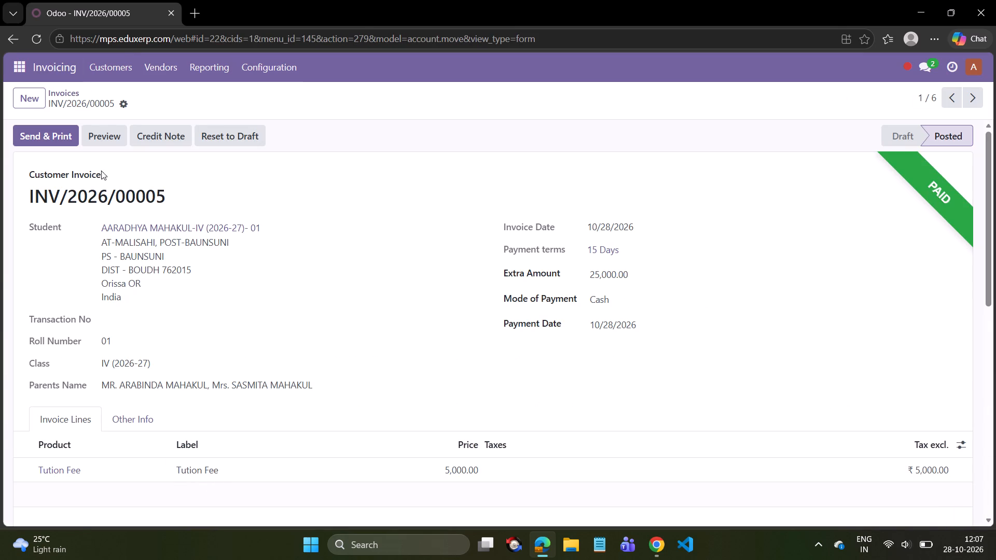
left_click(60, 91)
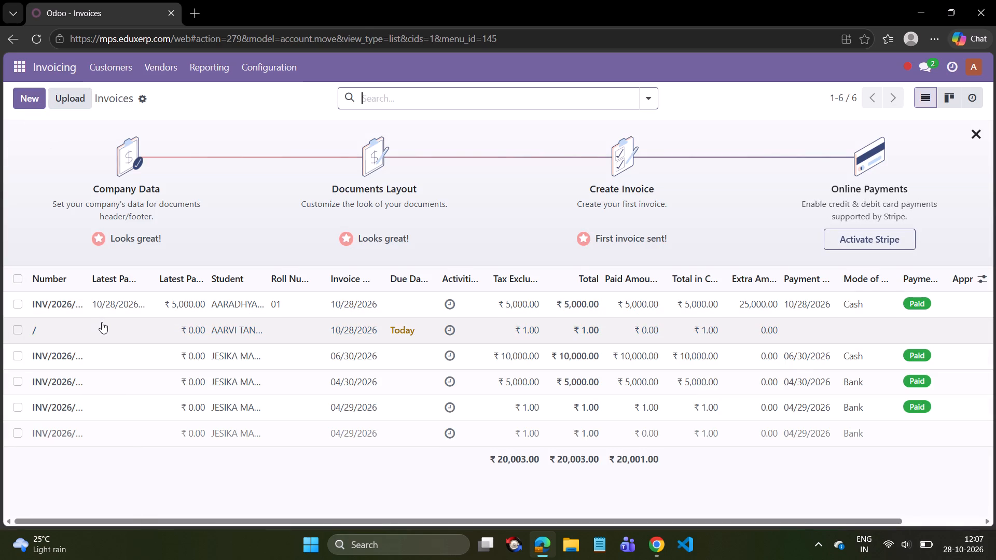
Reopen the UKG student's draft invoice and replace its Quarterly Payment line with Tution Fee.
left_click(102, 322)
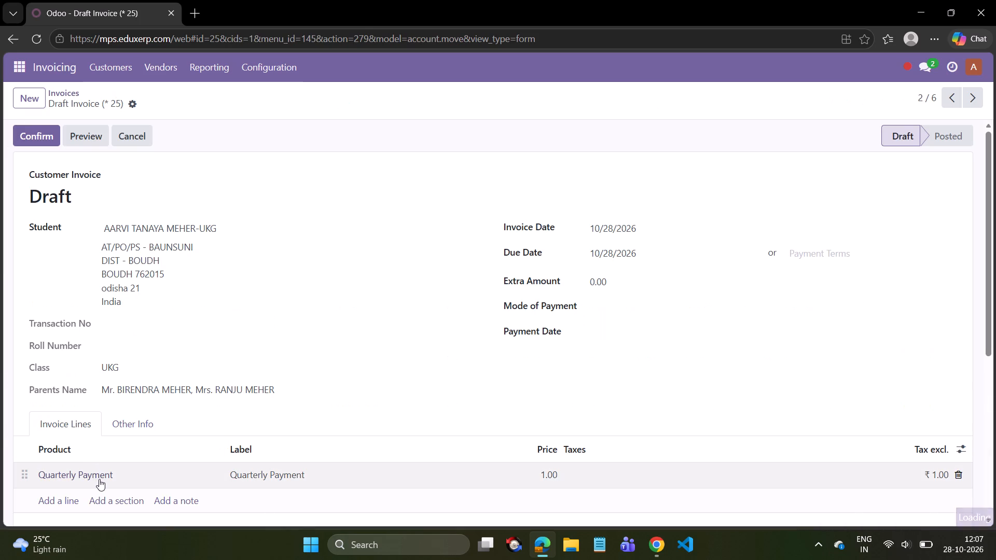
left_click(961, 480)
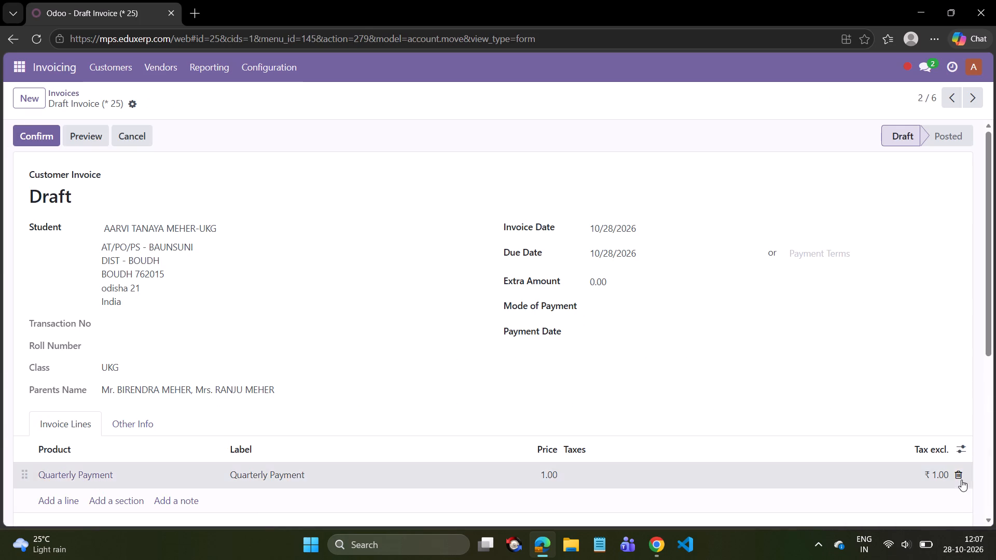
scroll(142, 371, "down", 2)
left_click(55, 346)
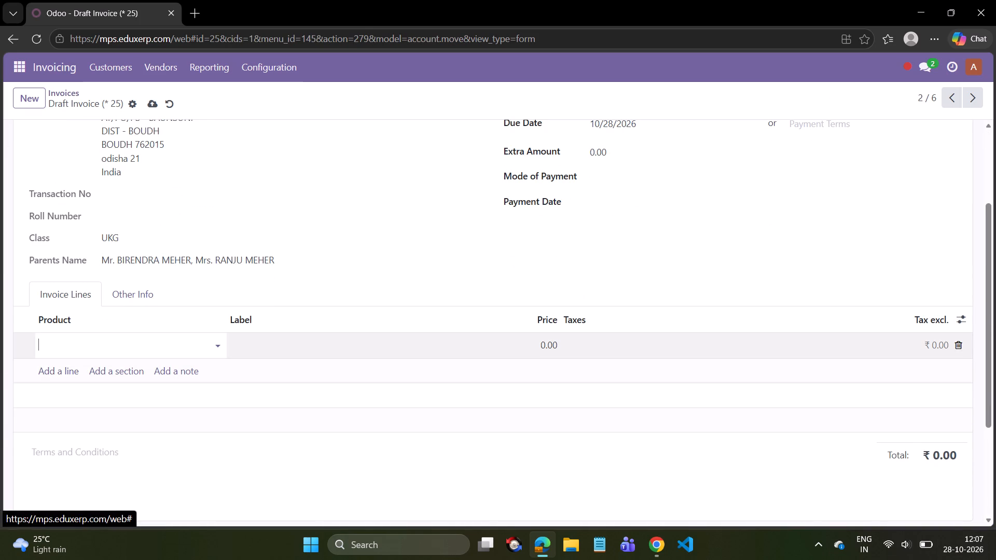
left_click(56, 346)
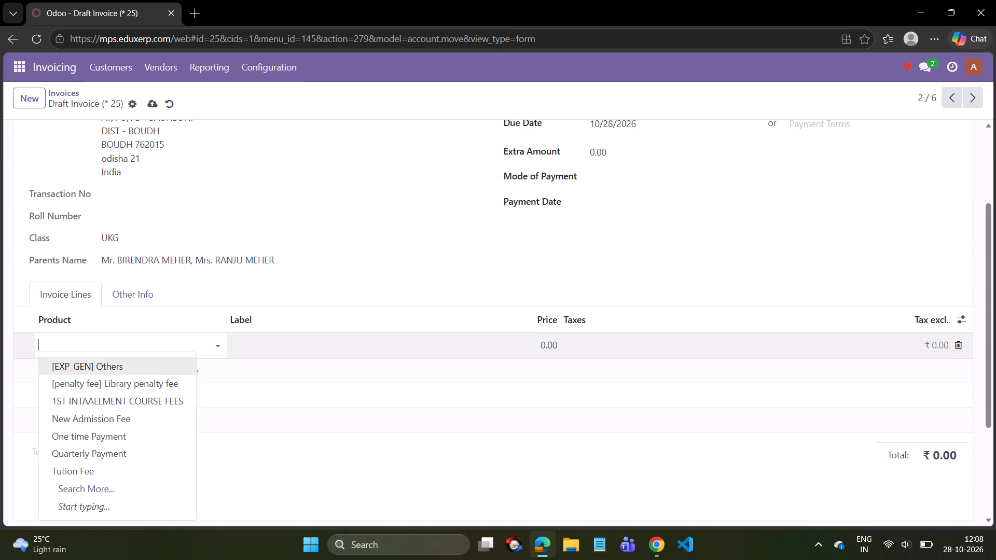
left_click(80, 470)
Try to confirm the UKG student's draft invoice with the Tution Fee line.
scroll(122, 368, "up", 8)
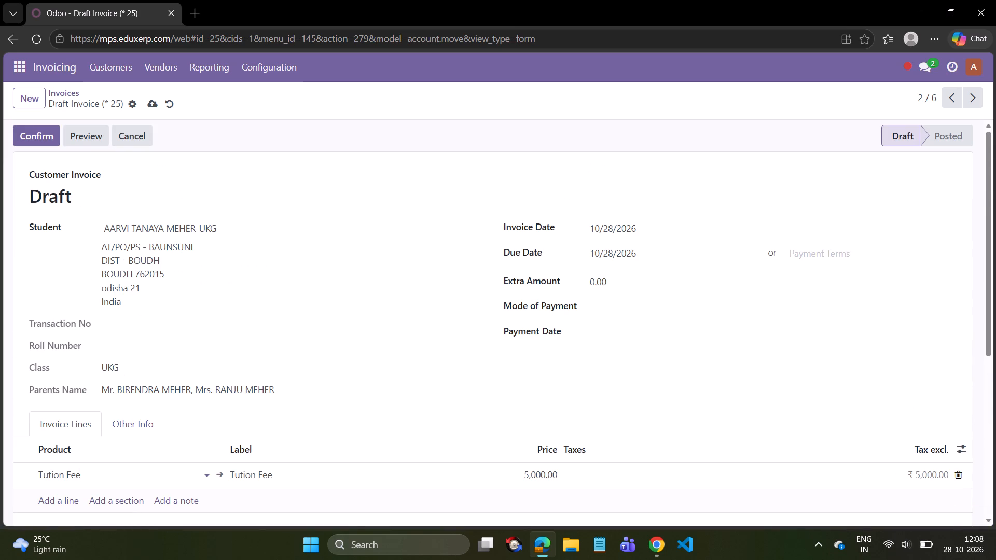
left_click(45, 133)
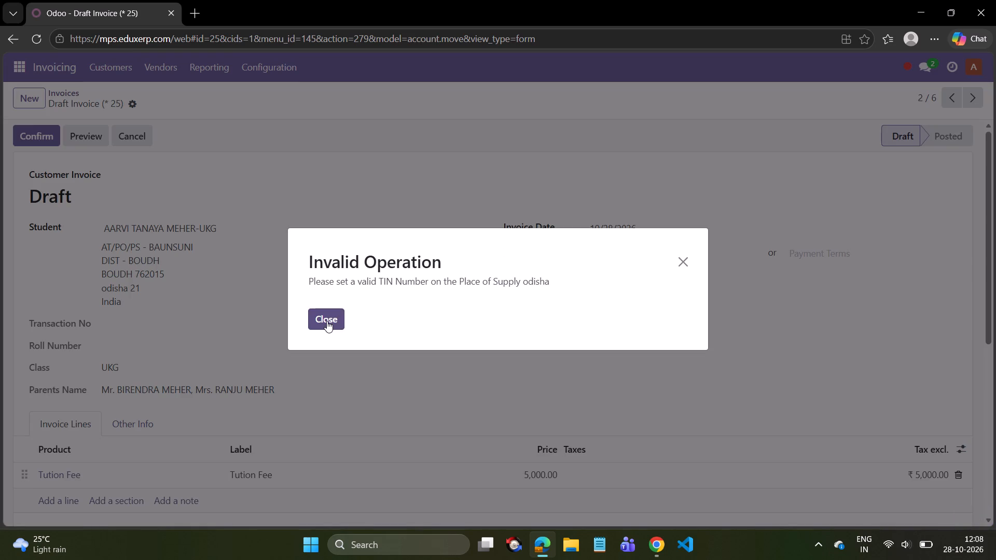
left_click(327, 321)
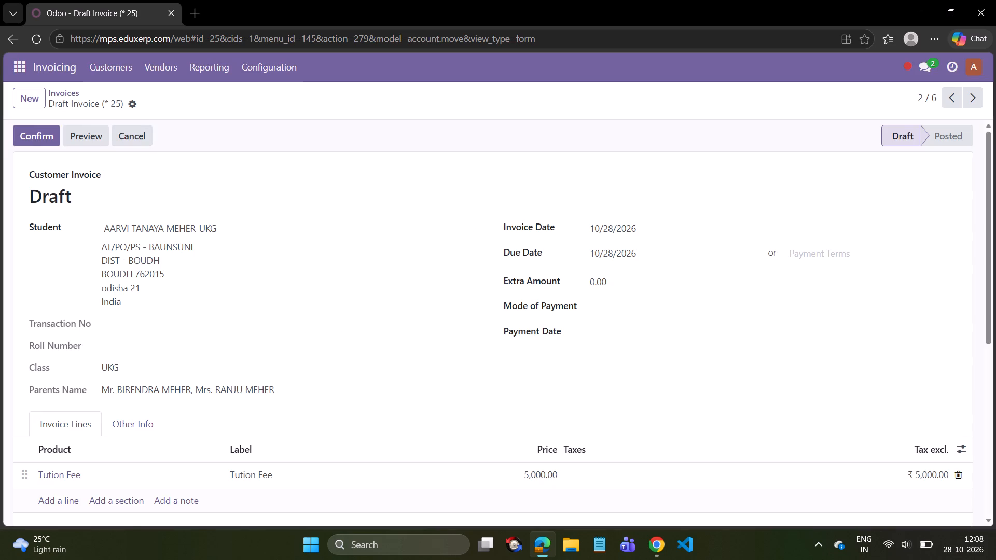
Review the student address and state on the paid invoice INV/2026/00005, then return to the invoice list.
left_click(73, 95)
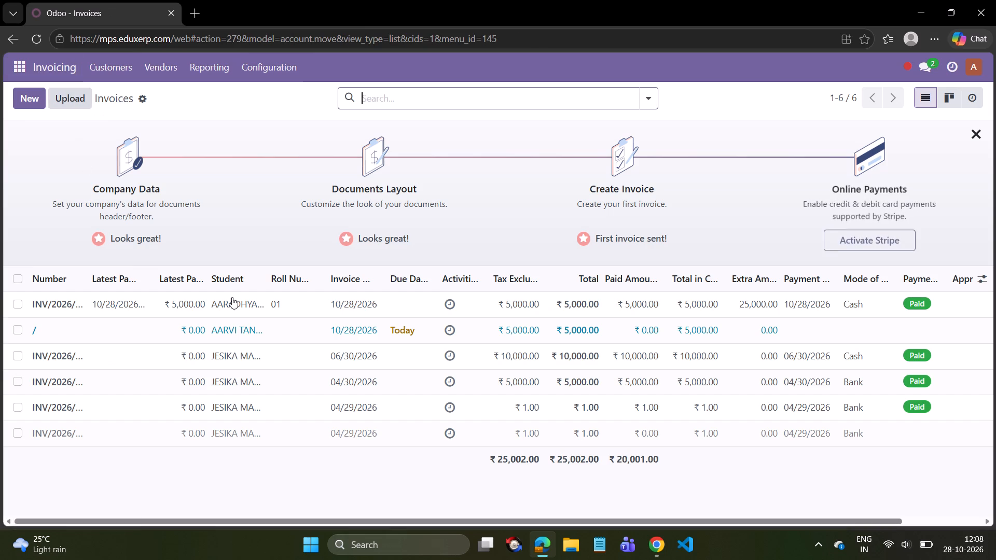
left_click(281, 300)
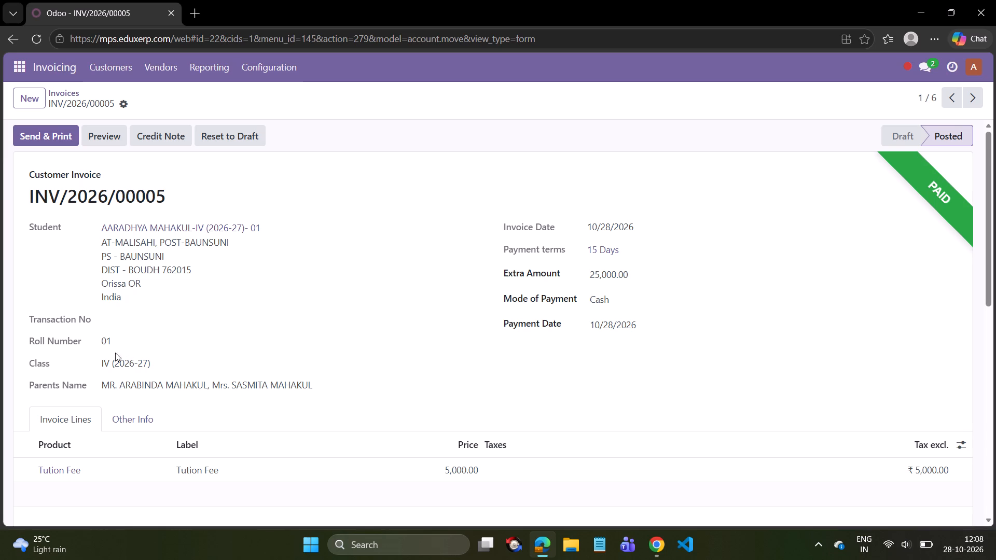
left_click(73, 92)
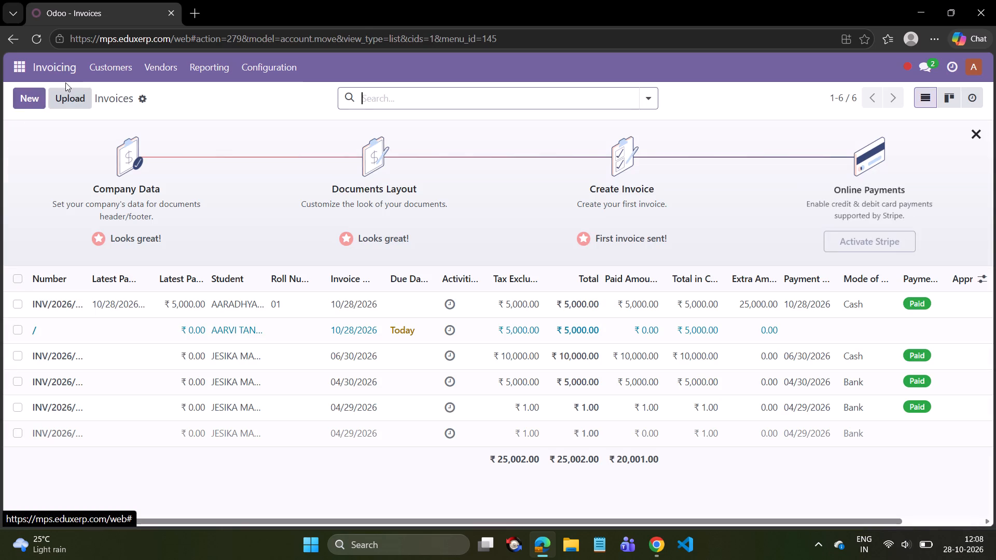
left_click(654, 547)
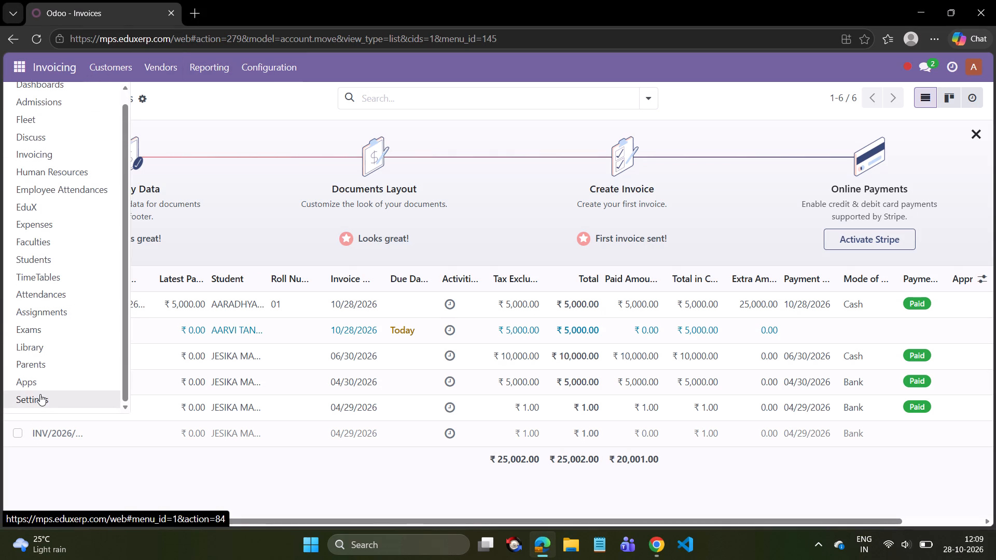
left_click(40, 394)
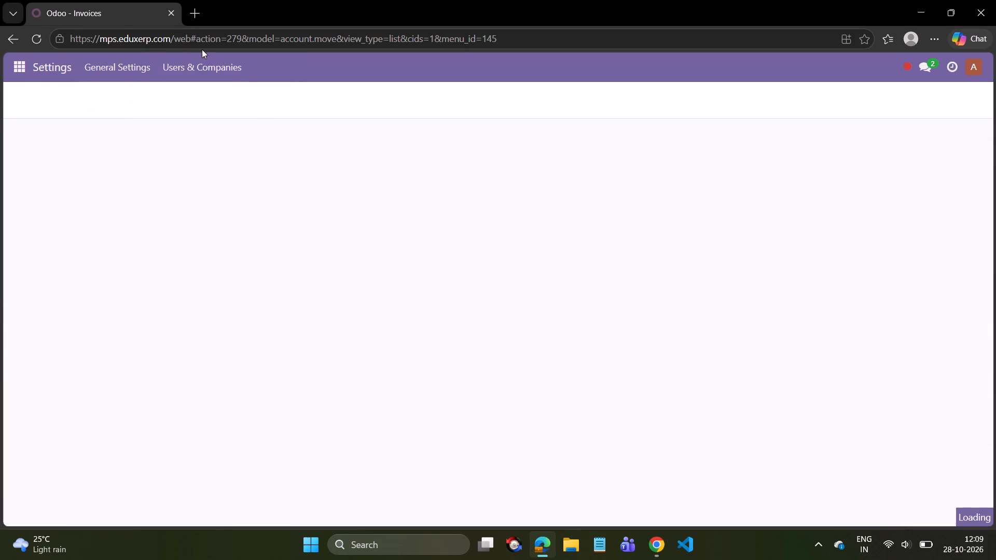
left_click(201, 67)
left_click(201, 108)
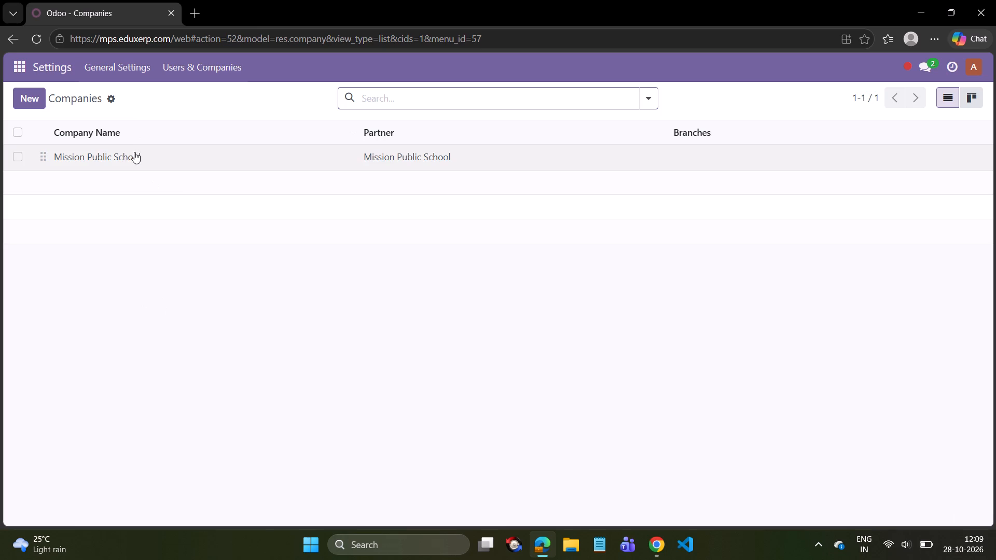
left_click(134, 152)
left_click(132, 338)
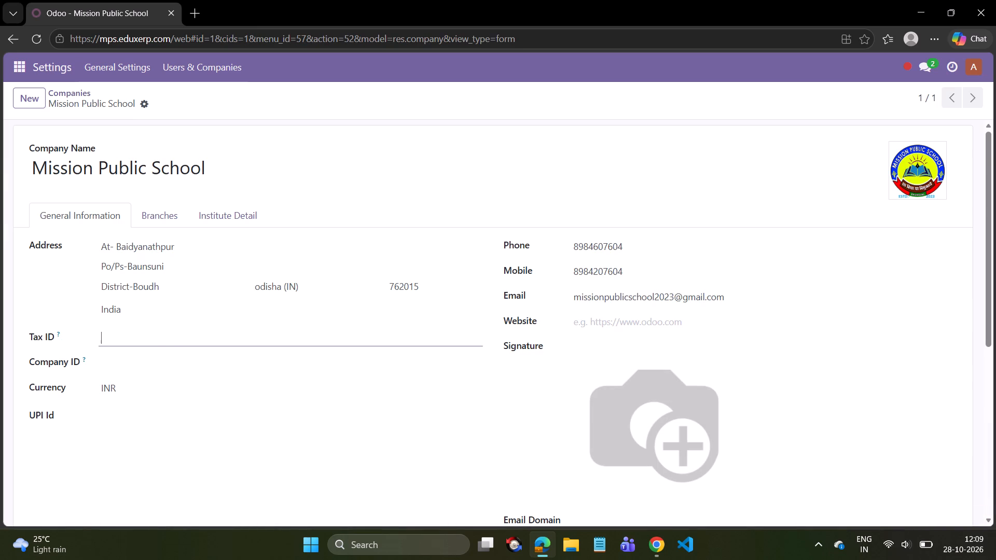
key("ctrl+v")
left_click(162, 106)
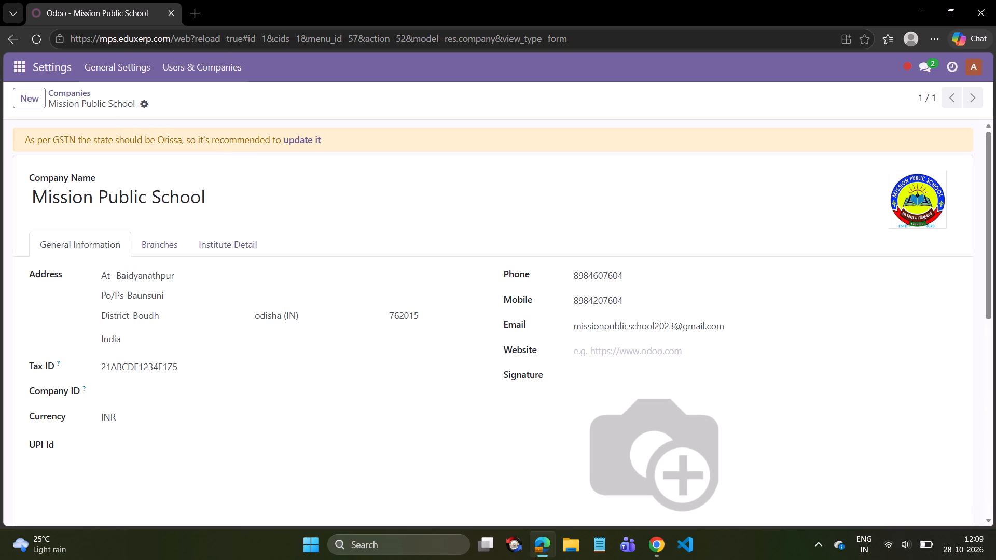
Set the state in Mission Public School's company address to Orissa (IN), found by searching state names for ori.
left_click(266, 315)
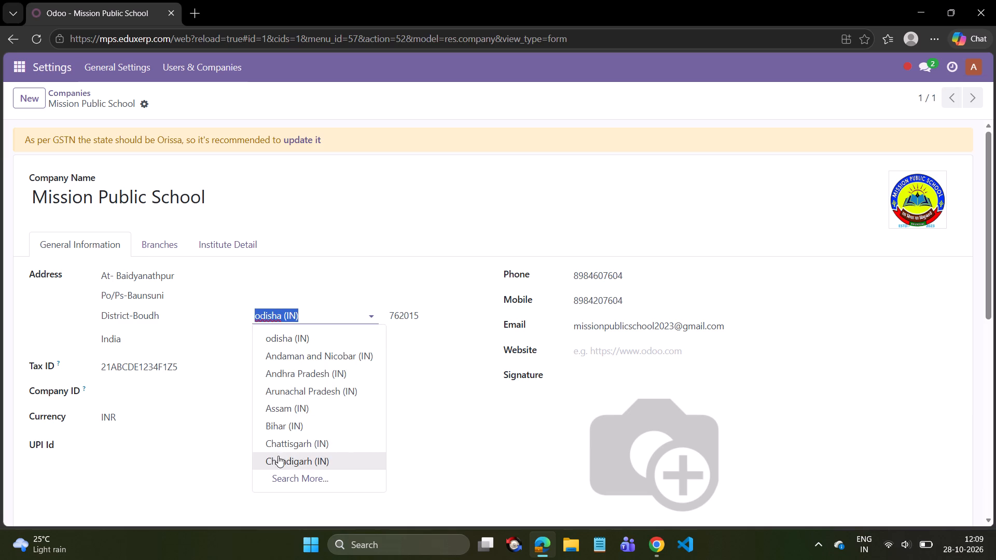
left_click(284, 479)
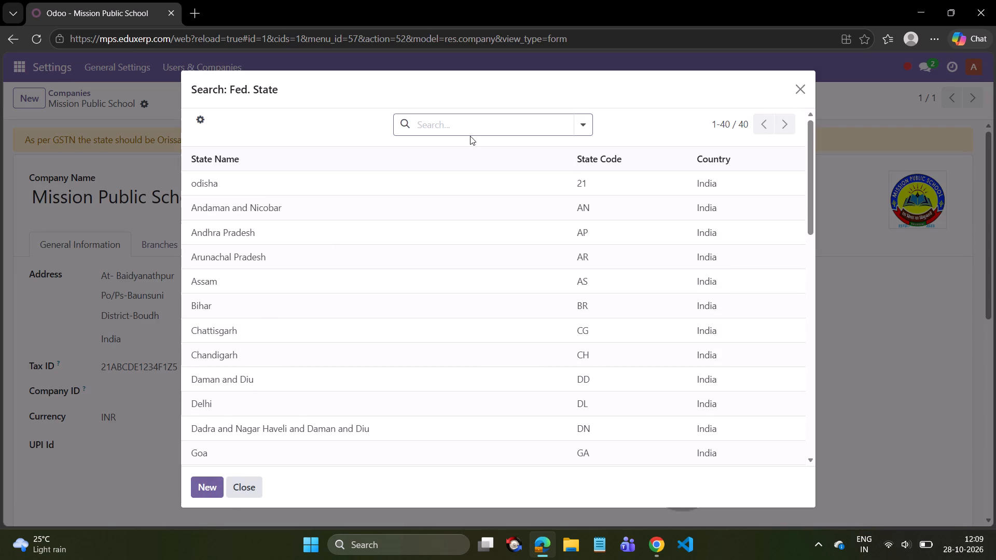
type("ori")
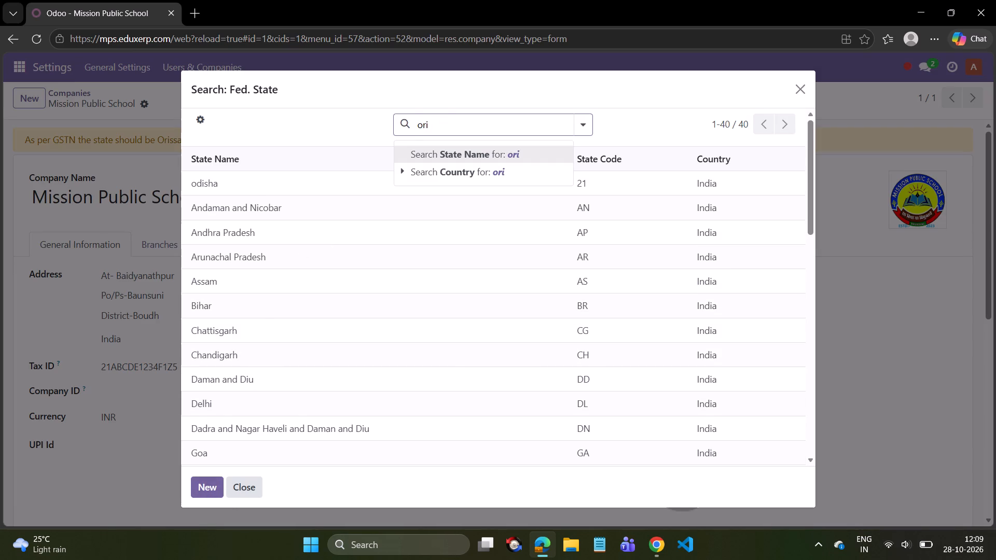
key("Return")
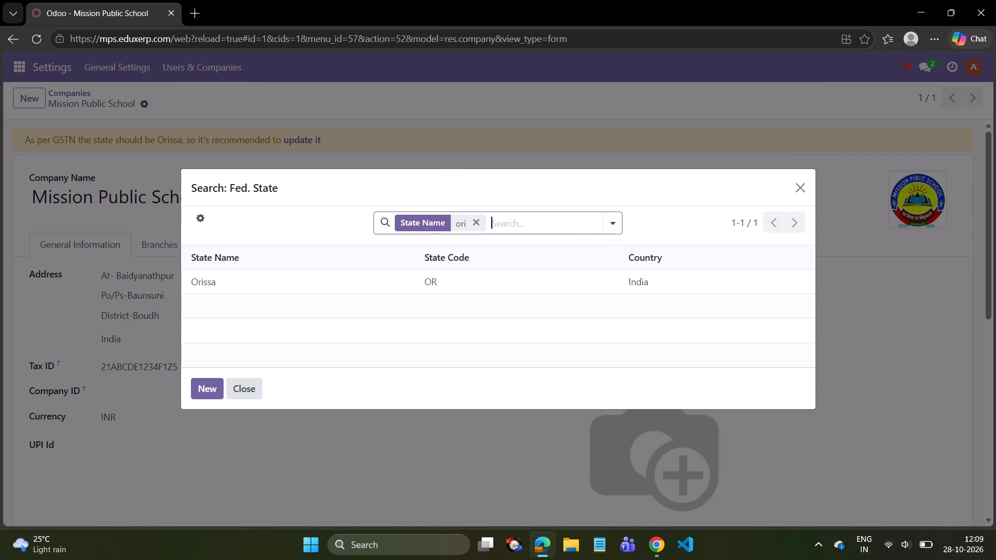
left_click(385, 283)
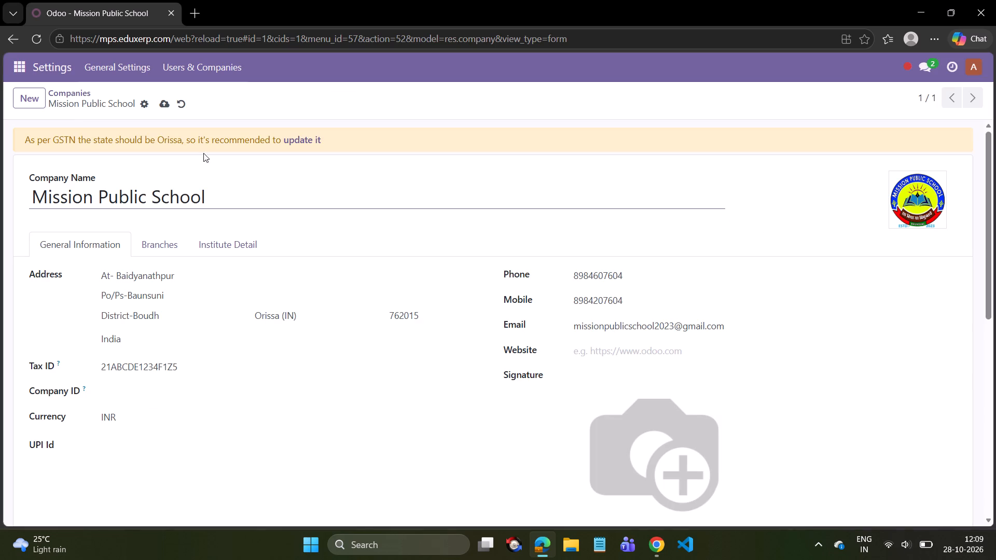
Save Mission Public School's company record with the new state.
left_click(164, 107)
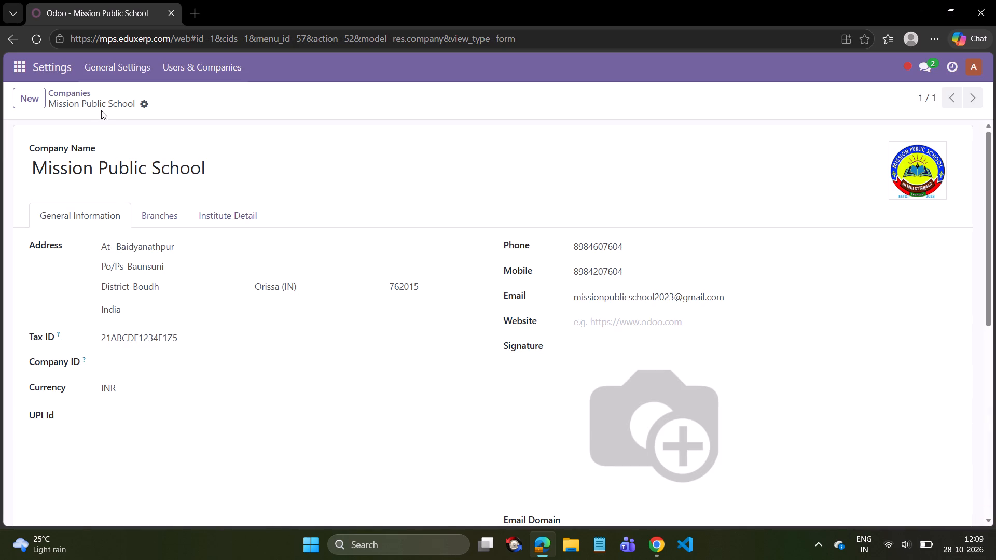
Open the UKG student's draft invoice in Invoicing and delete its Tution Fee line.
left_click(174, 63)
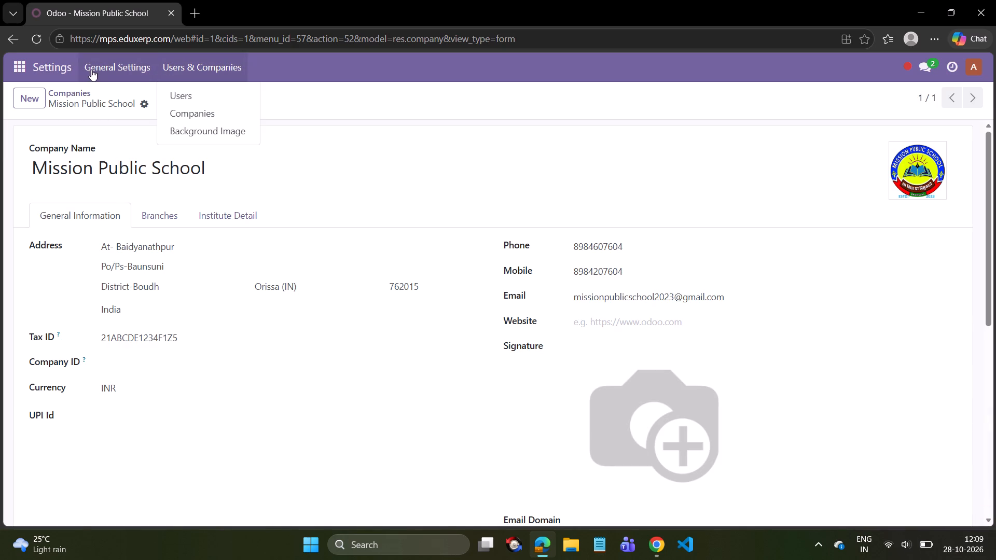
left_click(30, 64)
left_click(49, 164)
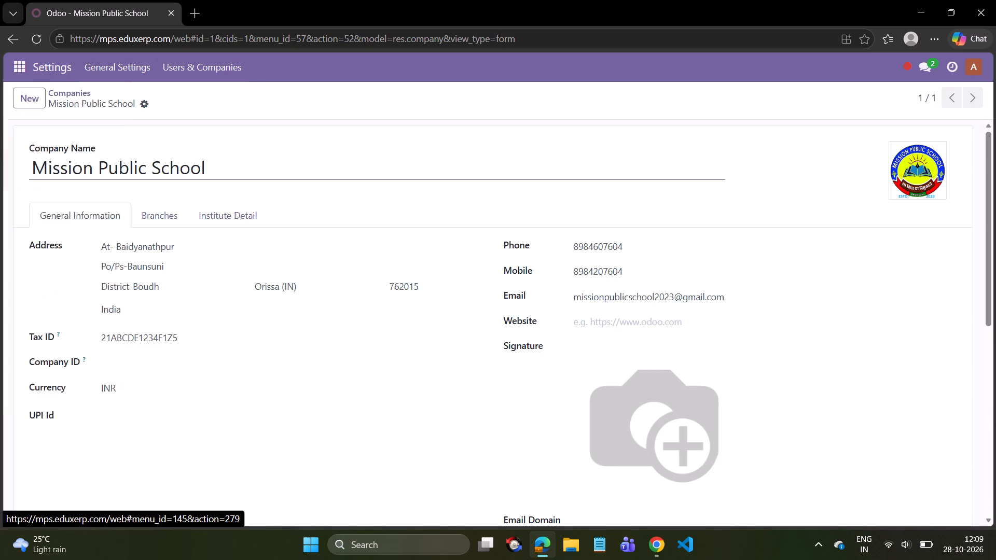
left_click(190, 327)
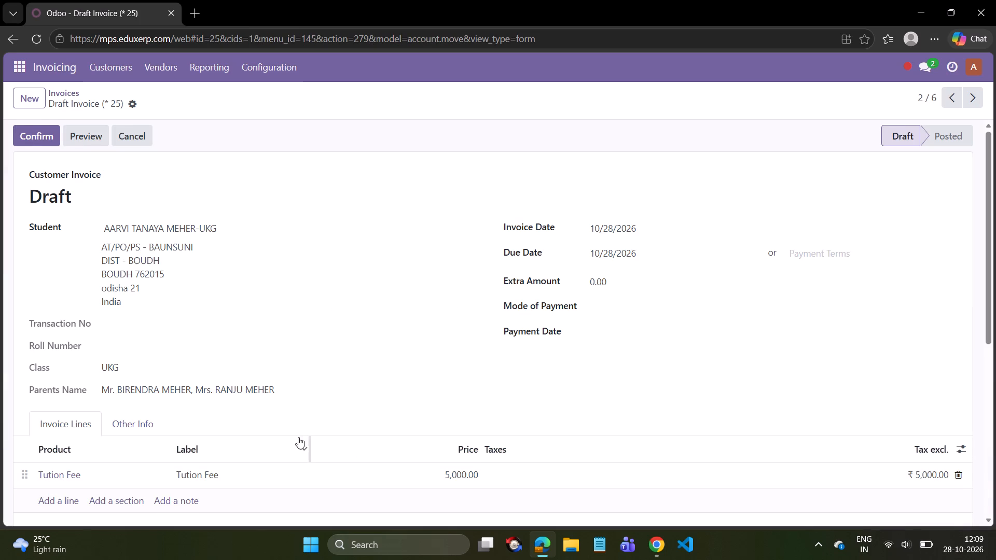
scroll(210, 384, "down", 1)
scroll(210, 384, "up", 3)
left_click(960, 474)
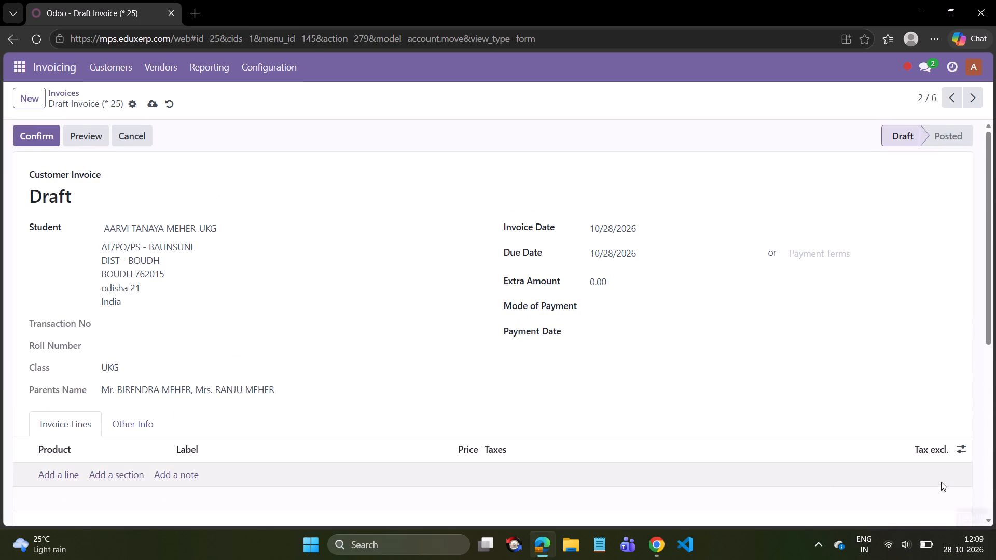
Add a One time Payment line priced at 17,000 to the UKG student's draft invoice.
left_click(61, 475)
left_click(61, 475)
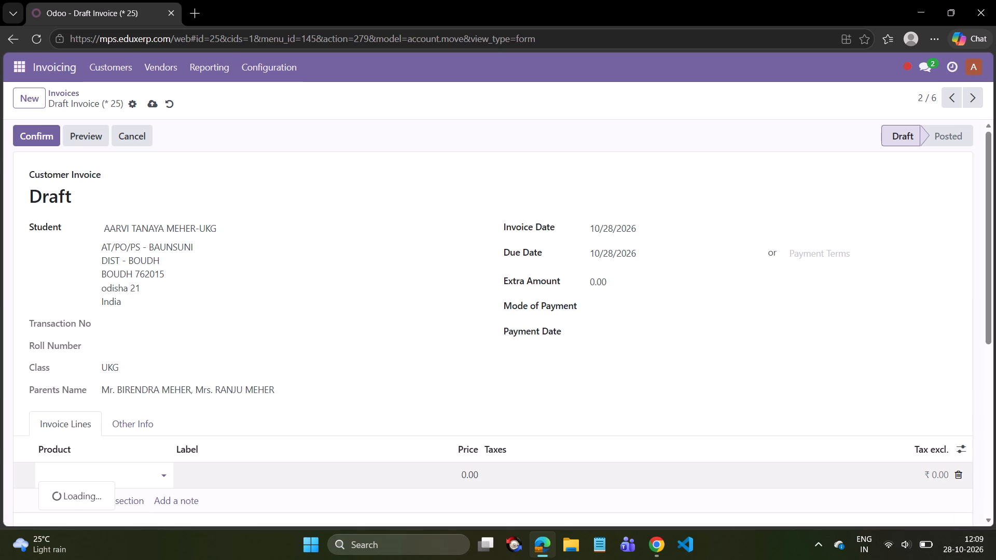
left_click(88, 383)
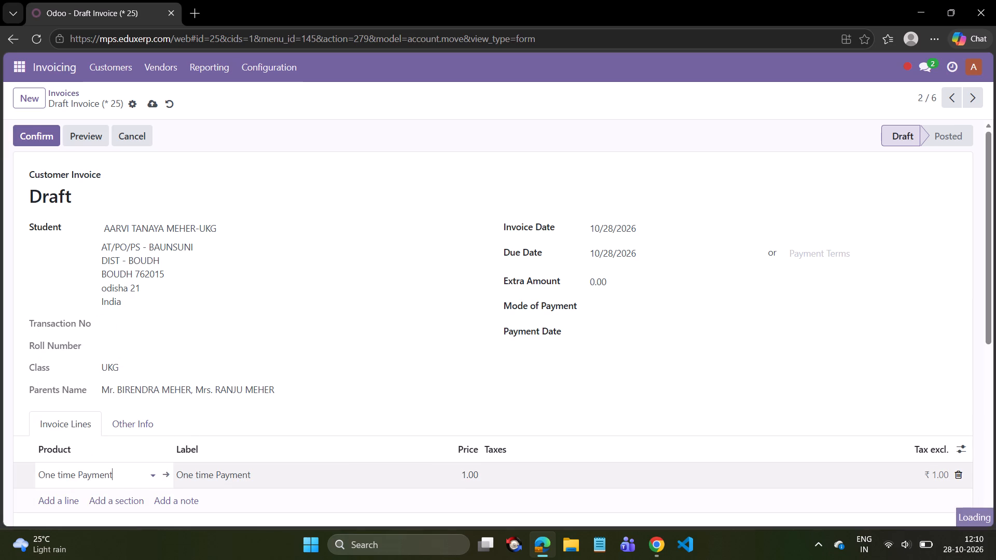
left_click(464, 474)
key("BackSpace")
type("17000")
scroll(464, 474, "up", 1)
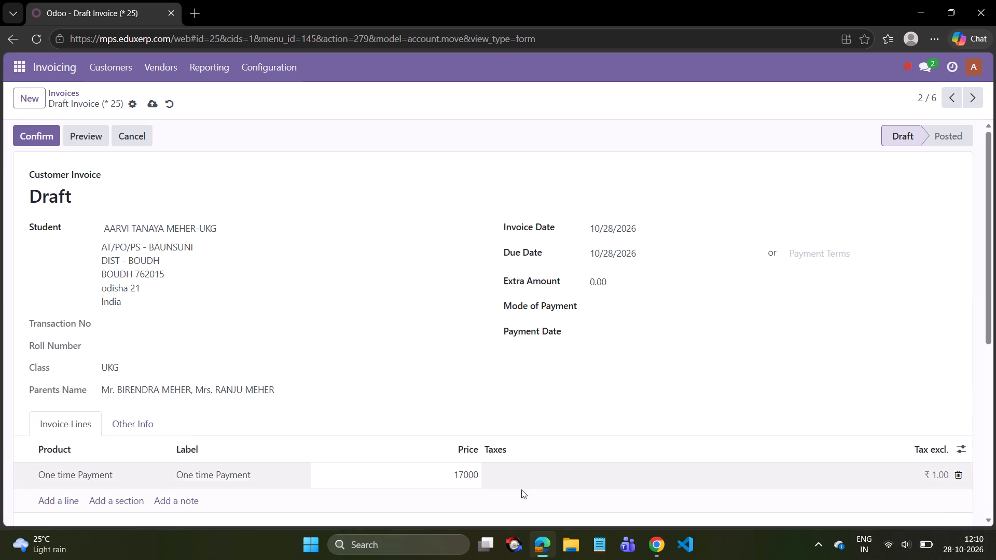
left_click(526, 134)
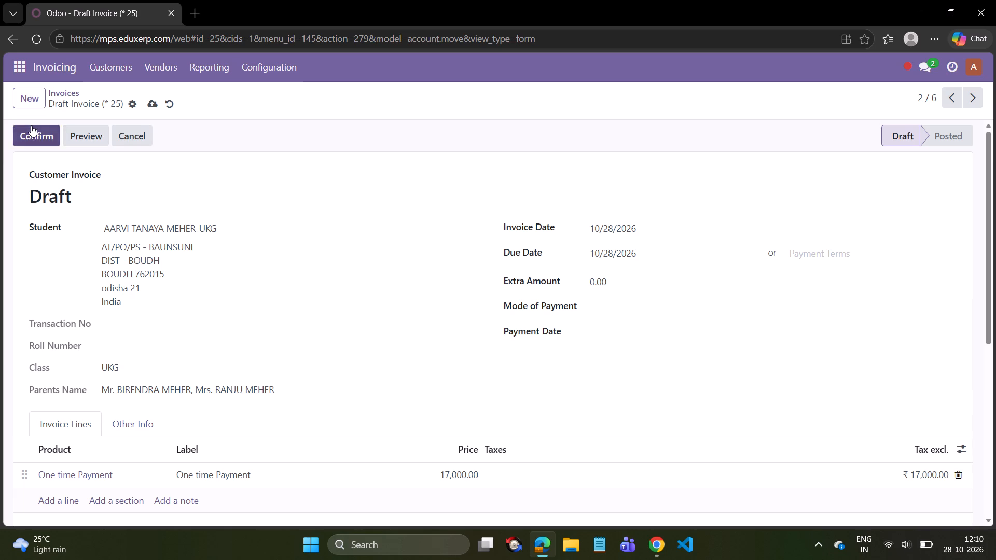
Try to confirm the UKG student's draft invoice with its new payment line.
left_click(31, 125)
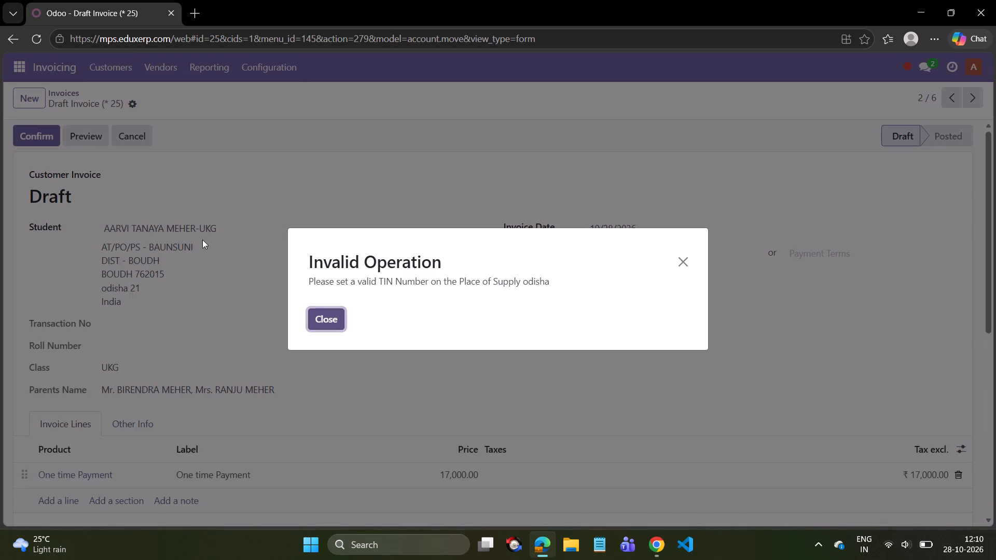
scroll(202, 240, "down", 2)
left_click(656, 544)
scroll(369, 345, "up", 4)
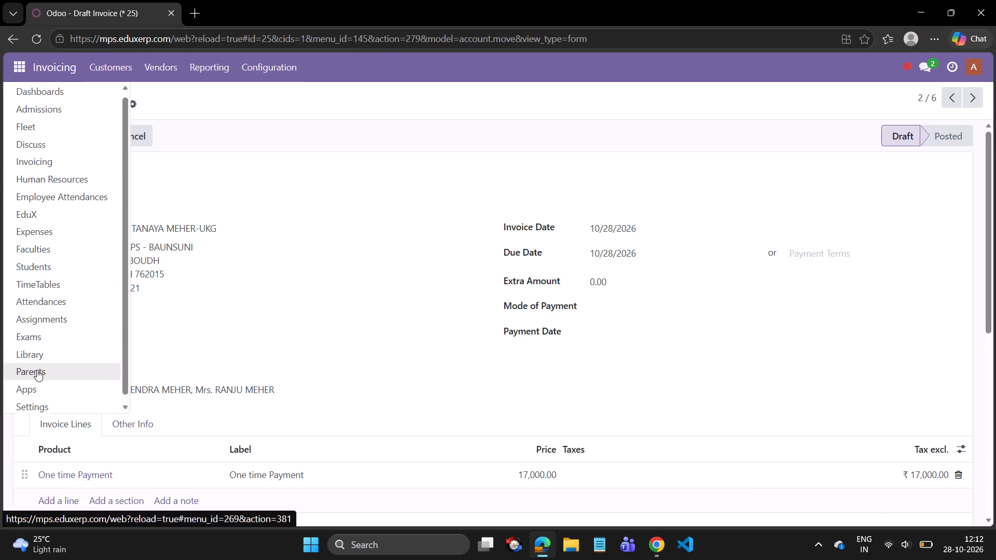
scroll(37, 374, "down", 3)
left_click(35, 397)
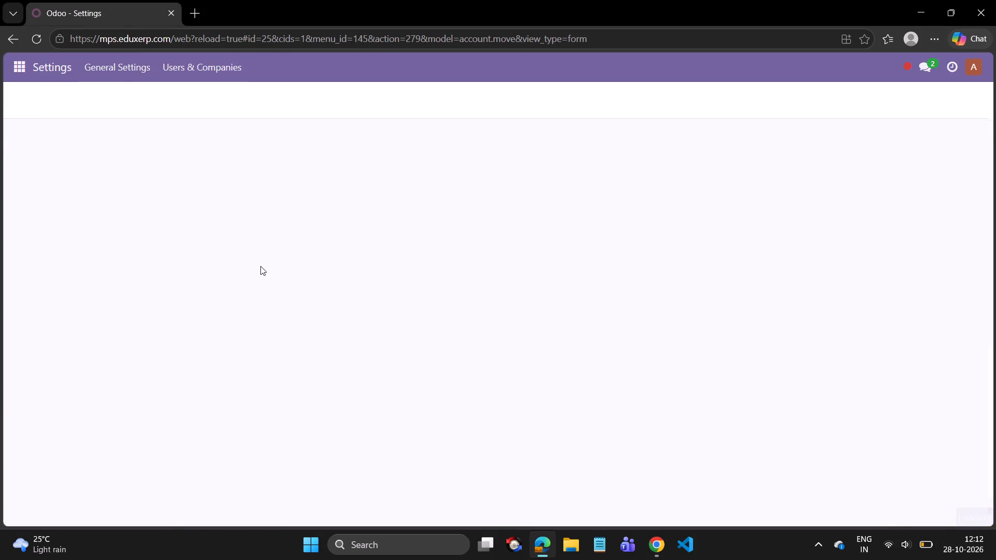
scroll(260, 266, "down", 20)
scroll(260, 266, "down", 8)
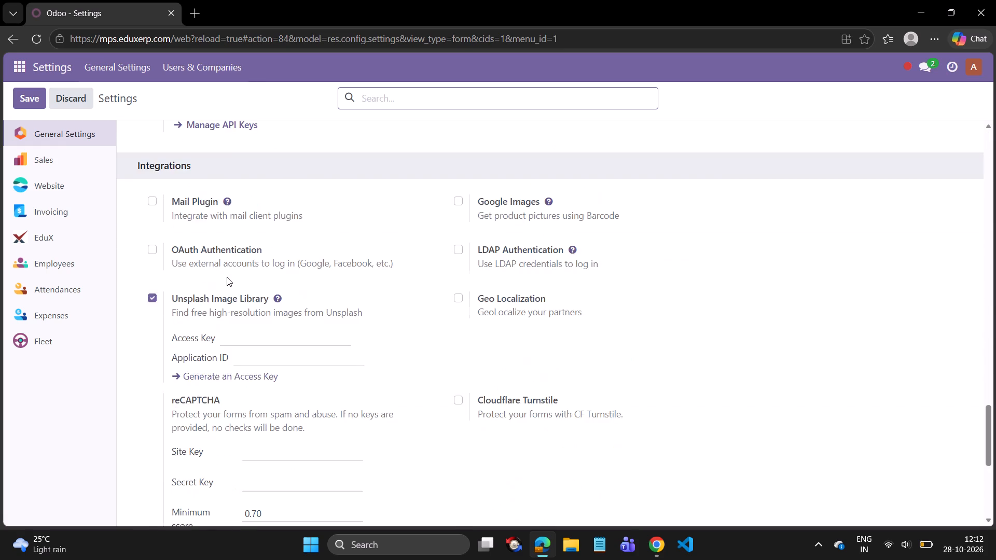
scroll(227, 277, "down", 8)
left_click(223, 305)
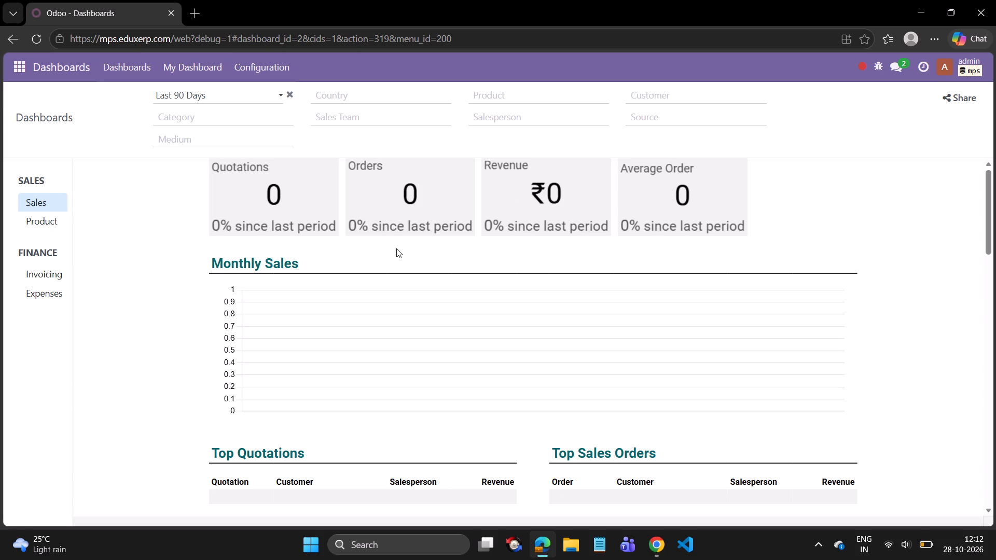
Reopen Odoo's Settings with developer mode on and look through all General Settings sections for a state or TIN option.
left_click(24, 53)
scroll(36, 251, "down", 3)
left_click(40, 403)
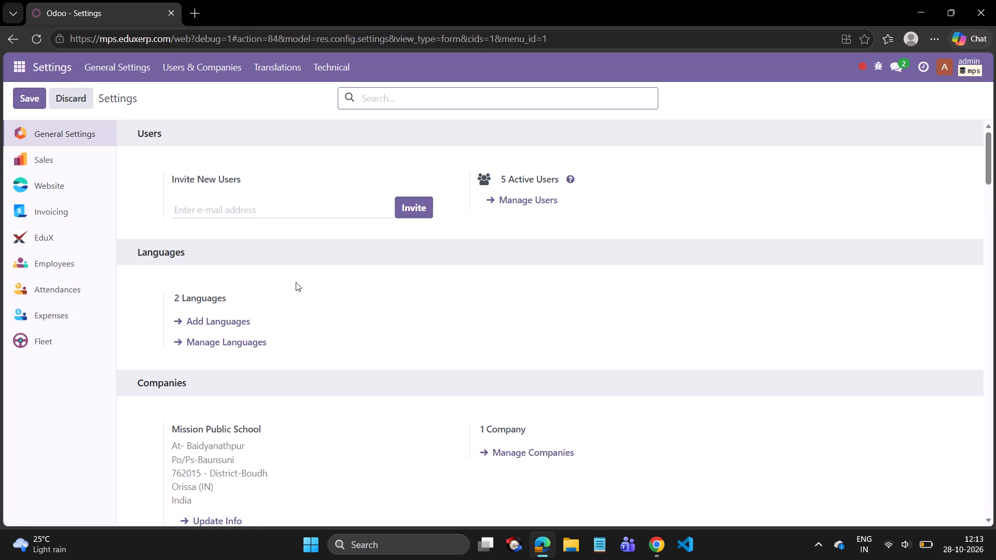
scroll(296, 282, "down", 2)
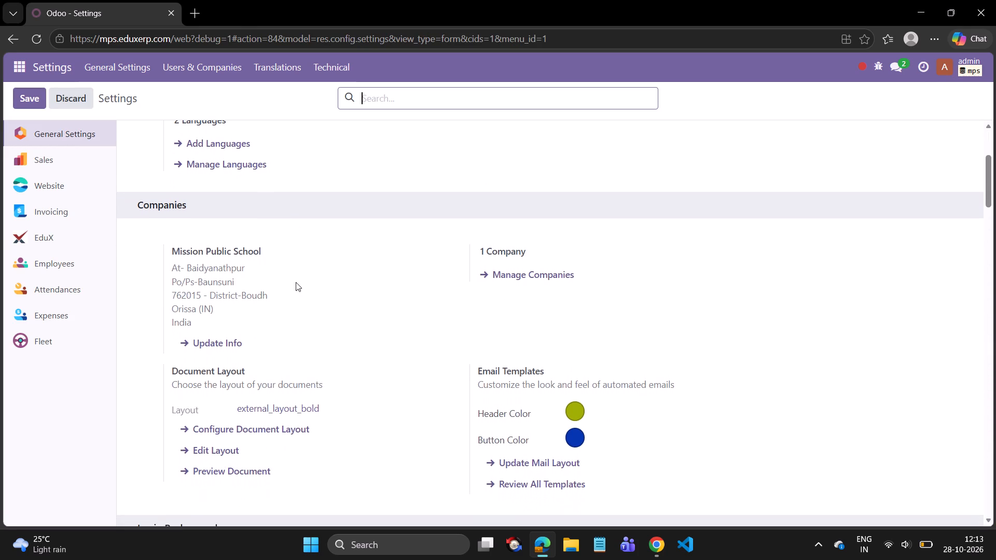
scroll(296, 282, "down", 2)
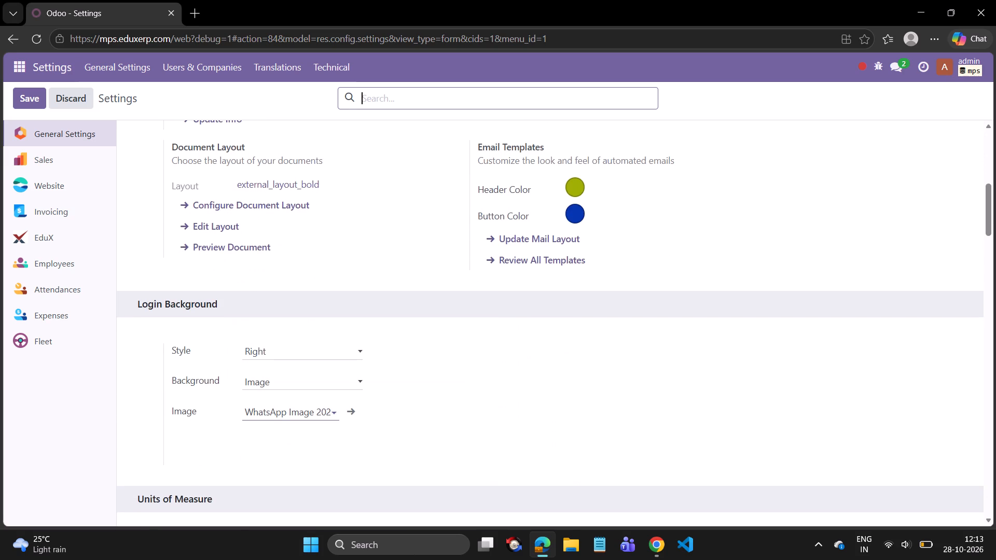
scroll(296, 282, "down", 2)
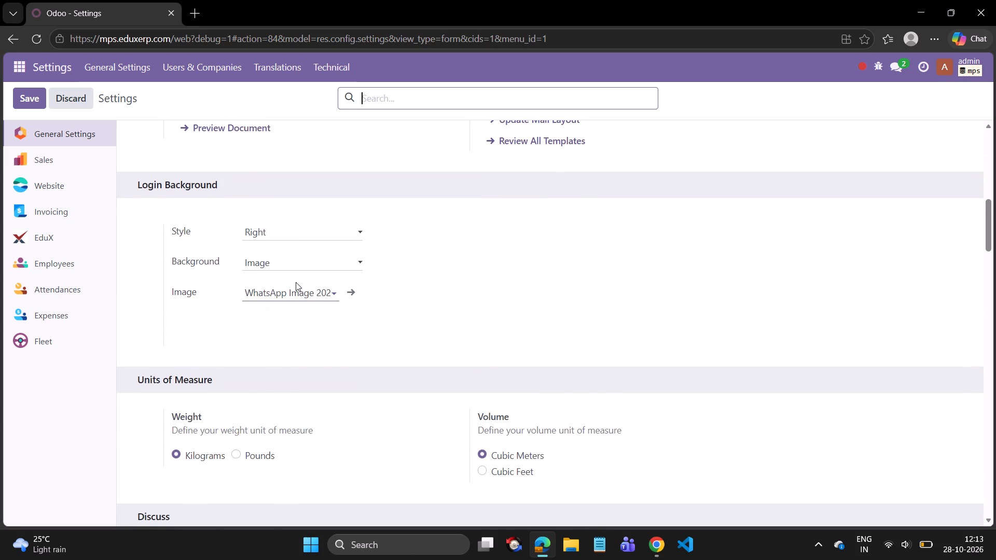
scroll(296, 282, "down", 3)
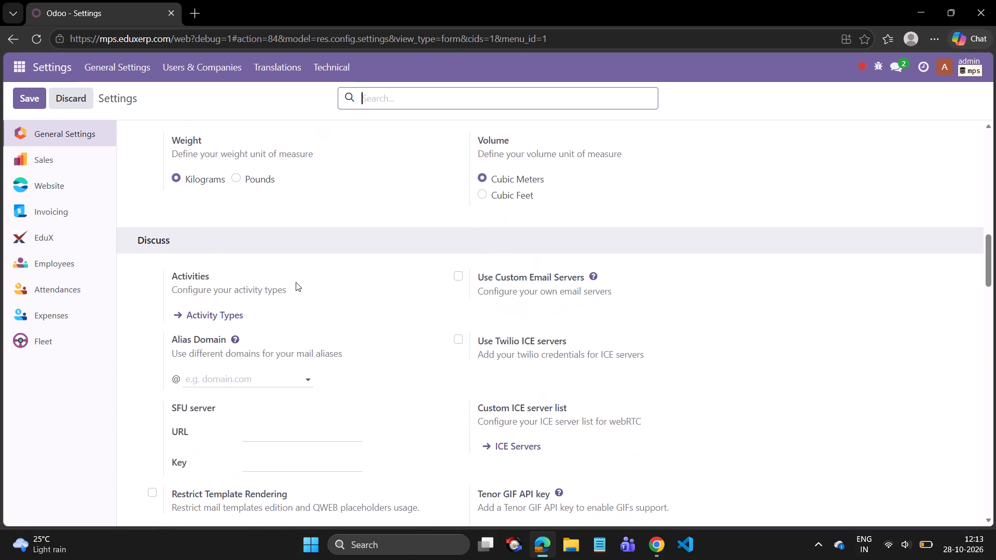
scroll(296, 282, "down", 3)
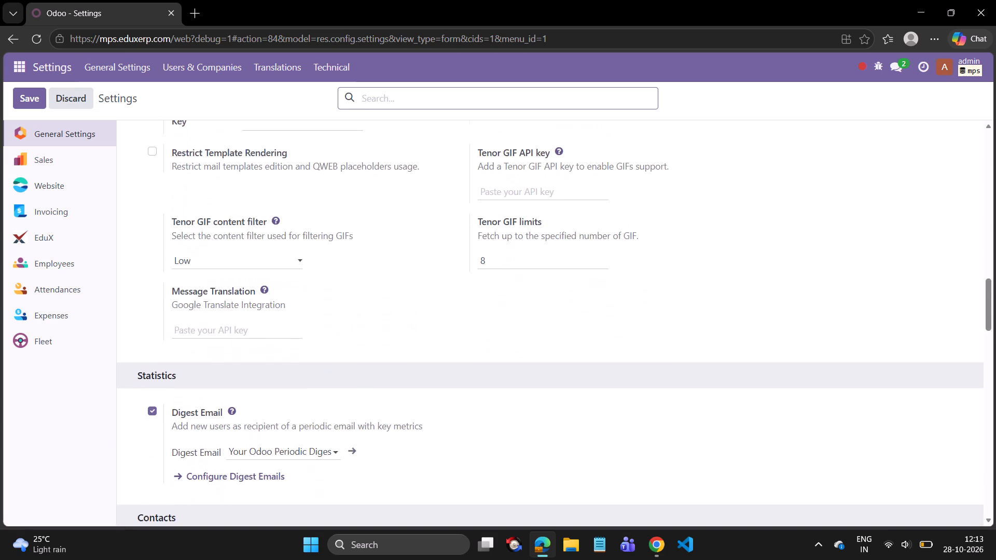
scroll(296, 282, "down", 1)
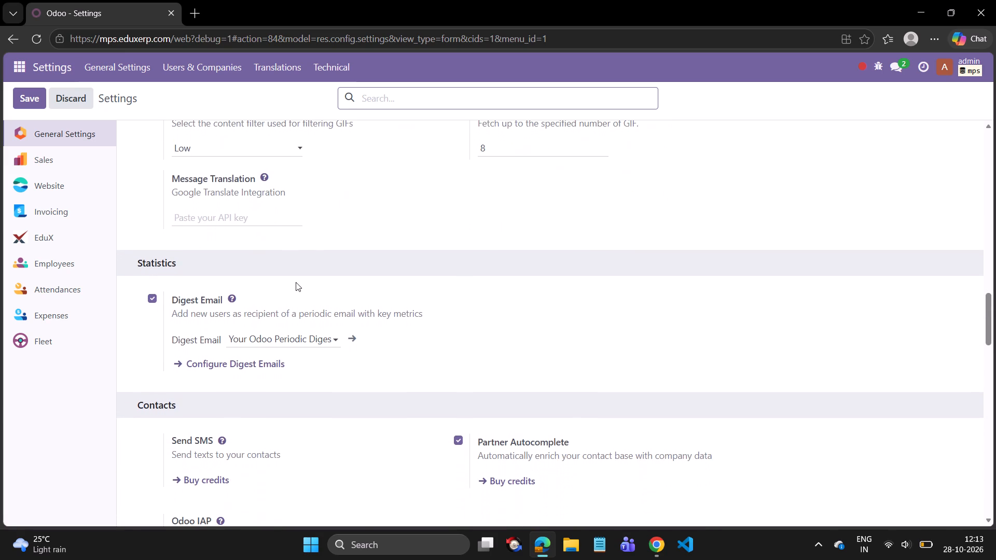
scroll(296, 282, "down", 2)
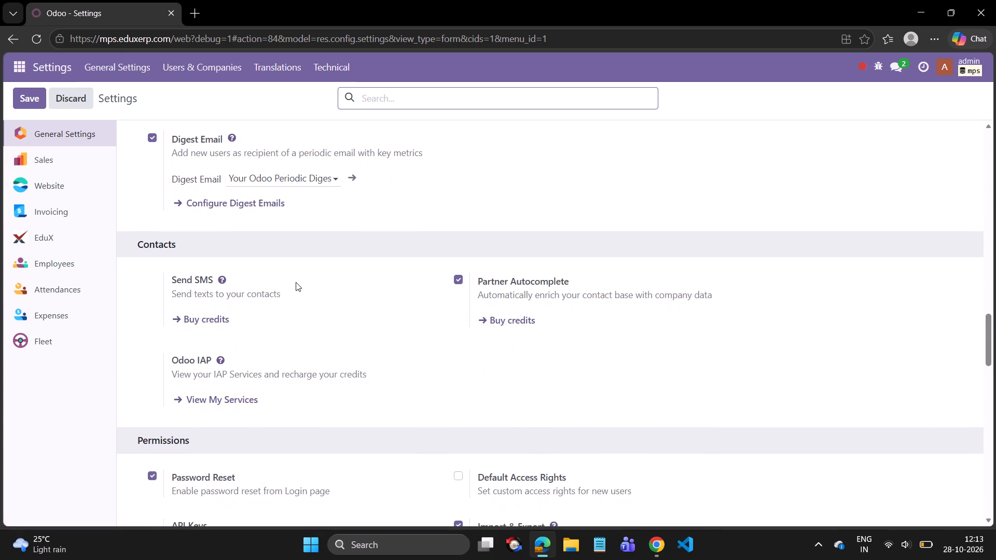
scroll(296, 282, "down", 1)
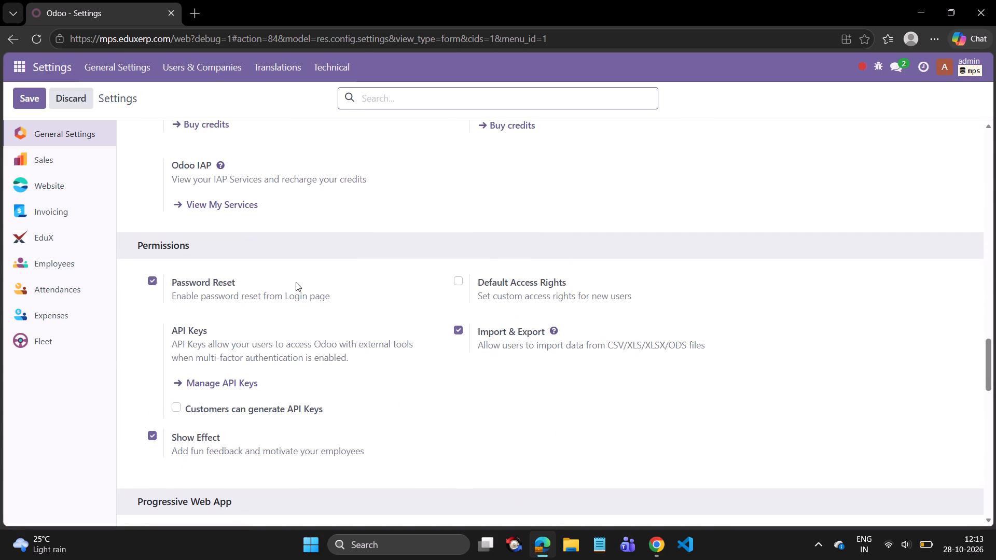
scroll(296, 282, "down", 1)
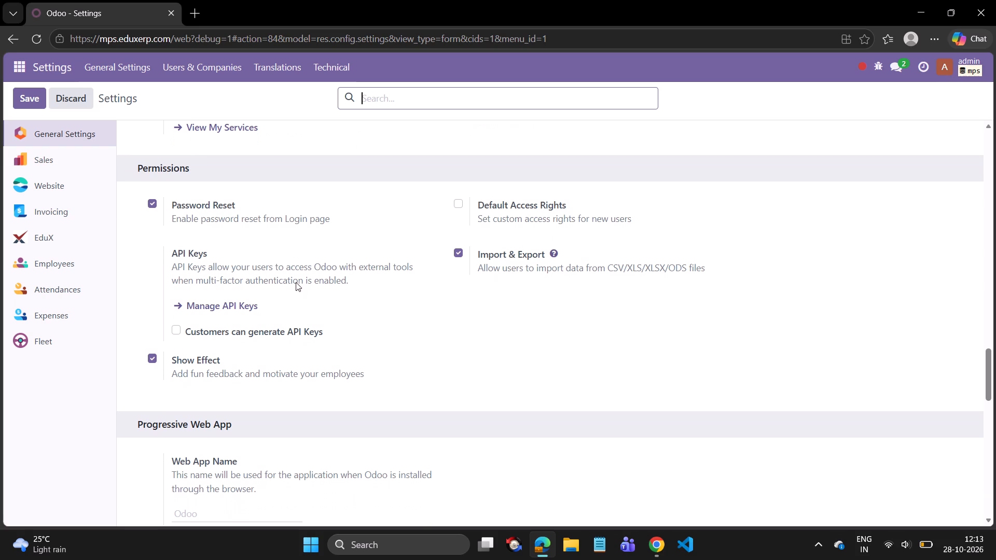
scroll(296, 282, "down", 2)
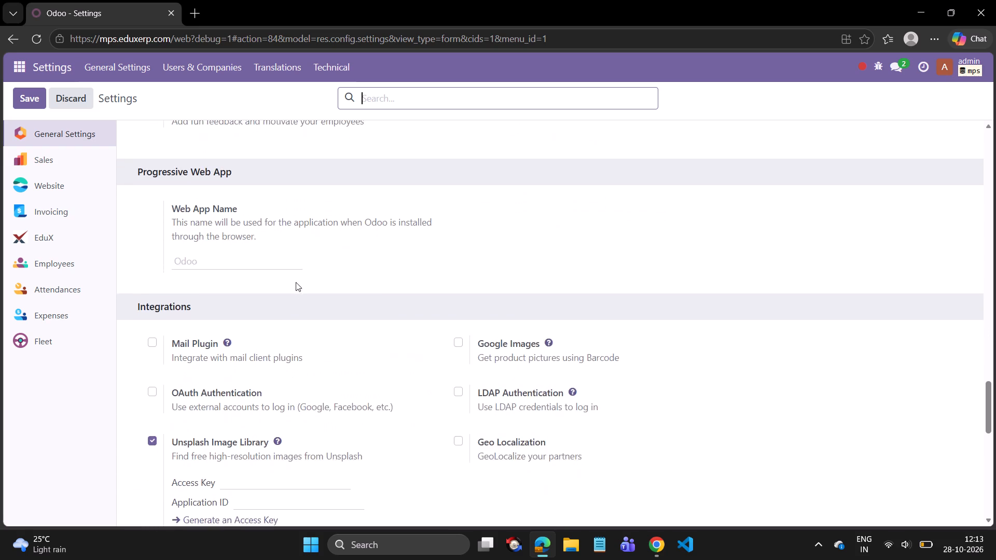
scroll(296, 282, "down", 1)
scroll(296, 282, "up", 3)
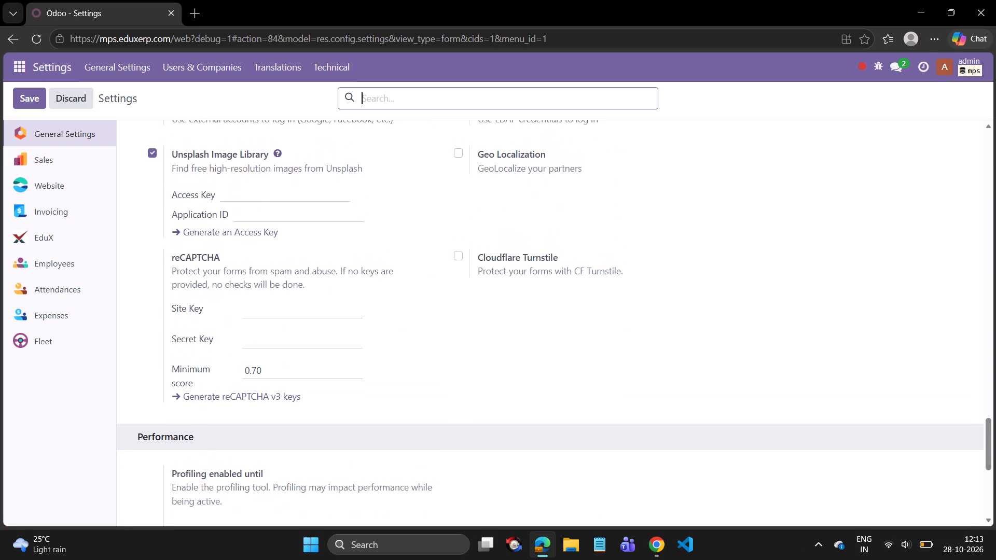
scroll(296, 282, "down", 2)
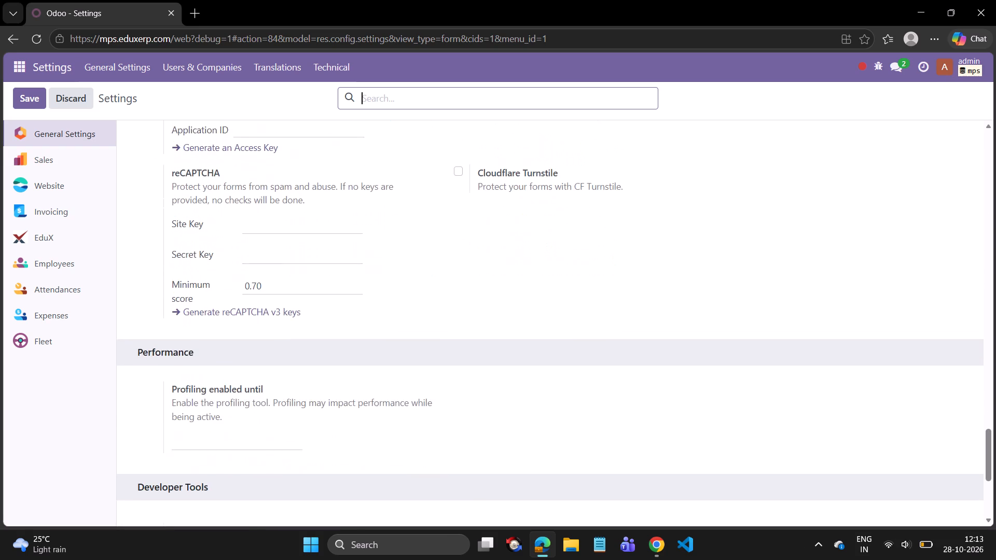
scroll(296, 282, "down", 3)
scroll(296, 282, "up", 3)
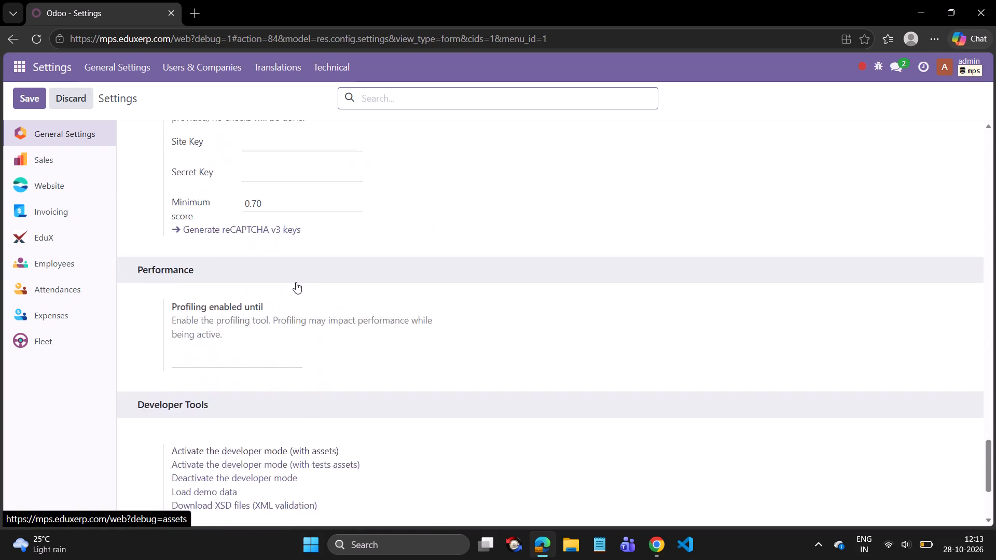
scroll(296, 282, "up", 7)
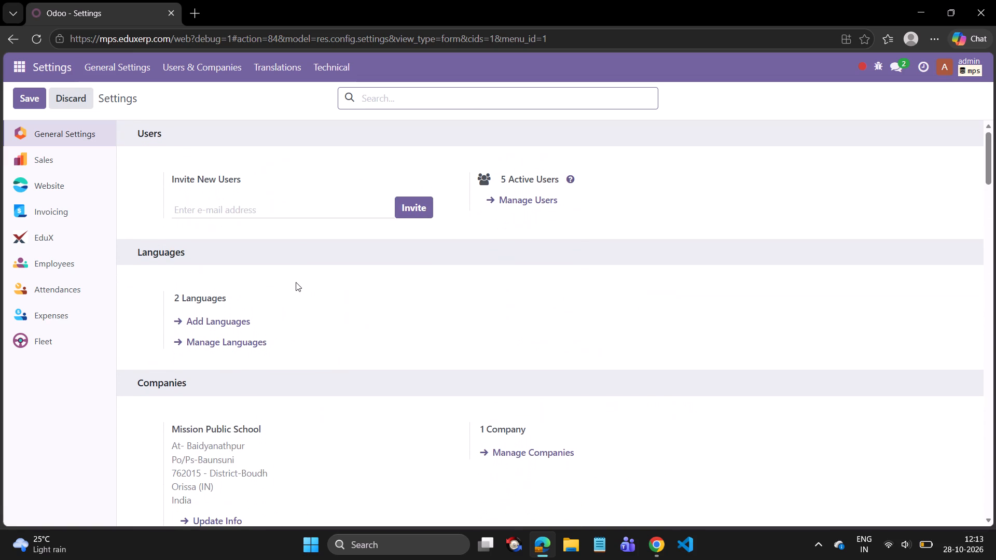
Look through the Technical configuration entries in Settings for a place to edit states or the TIN Number.
left_click(269, 69)
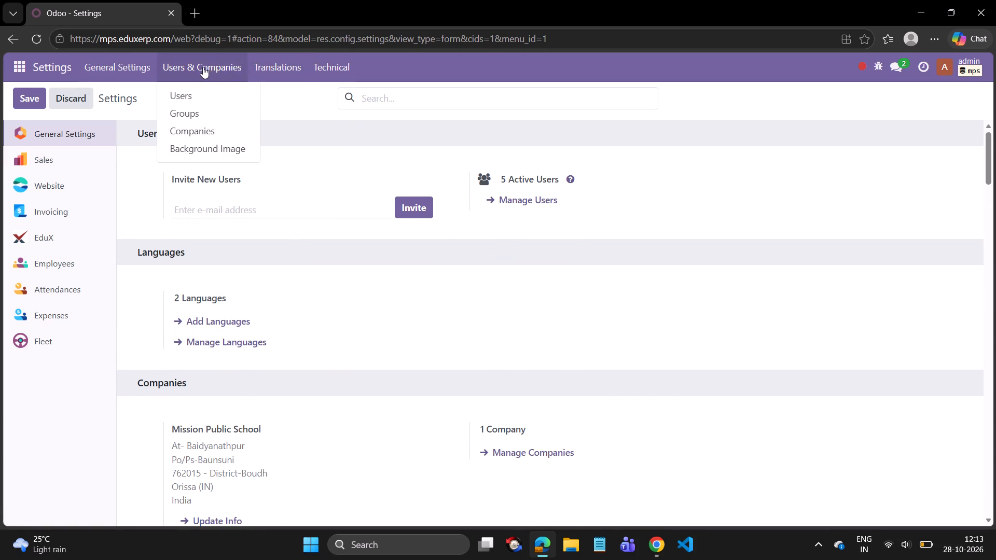
left_click(336, 74)
left_click(336, 74)
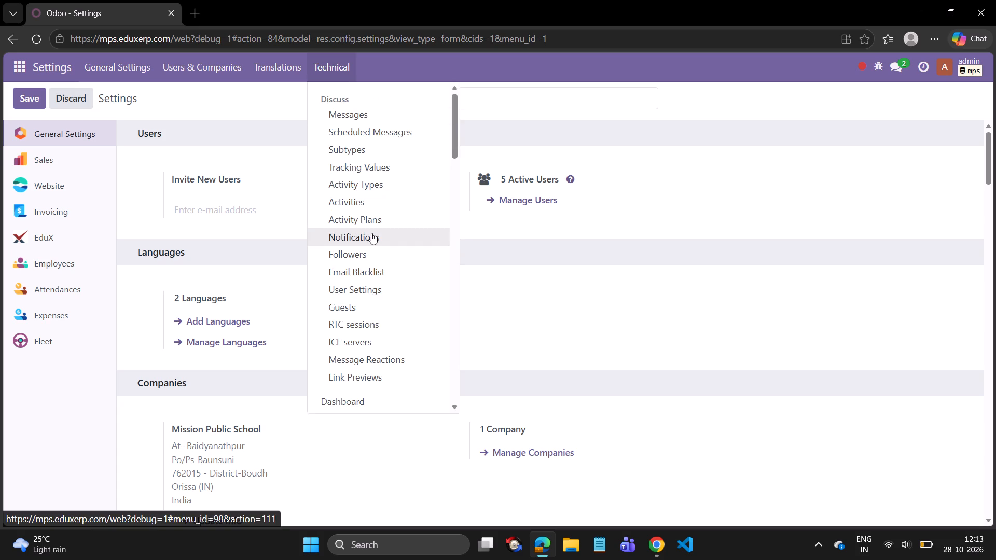
scroll(371, 233, "down", 8)
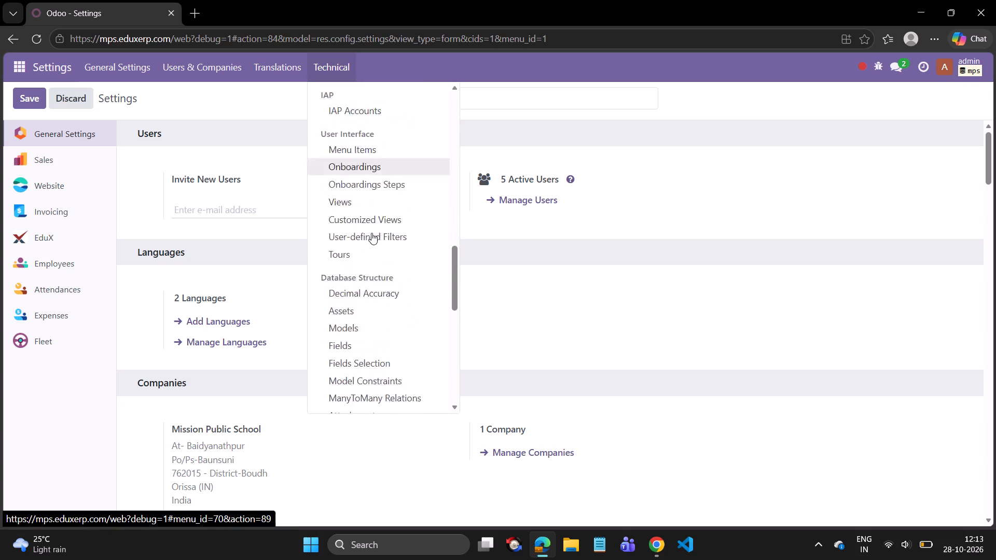
scroll(371, 233, "down", 1)
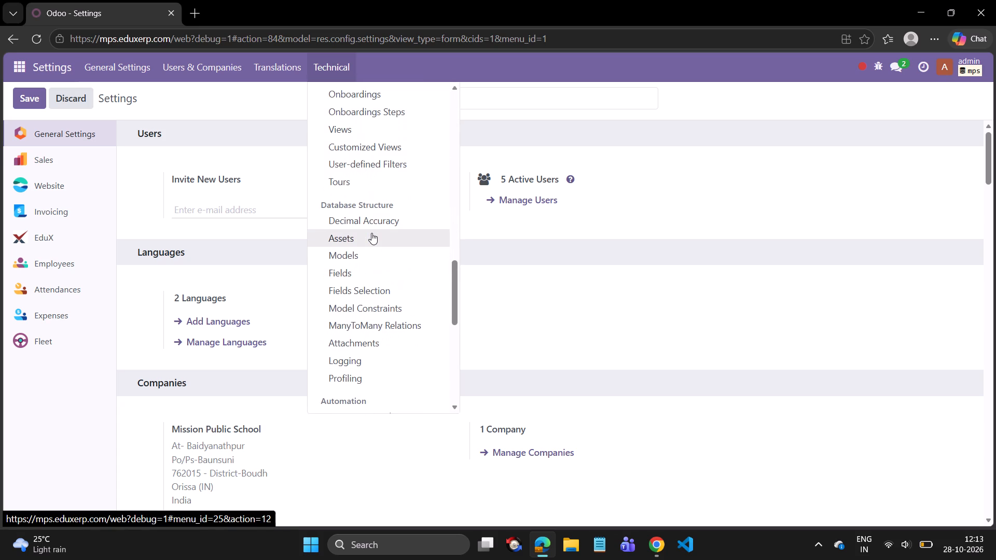
scroll(371, 233, "down", 2)
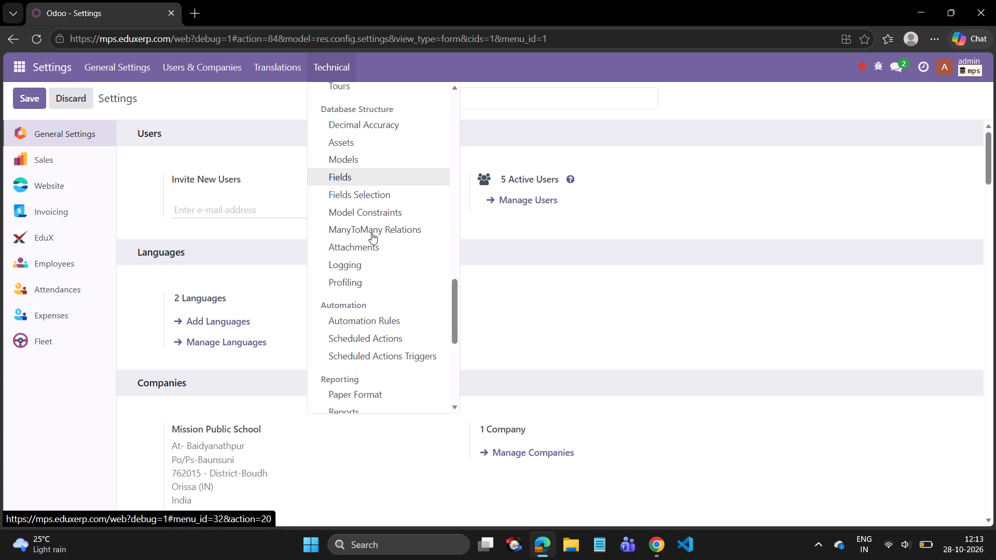
scroll(371, 233, "down", 3)
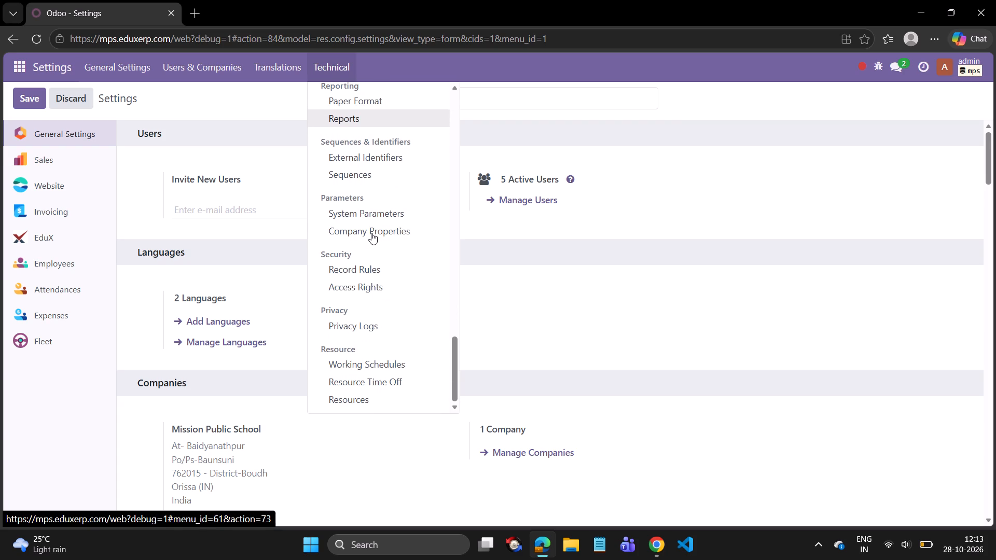
scroll(371, 233, "down", 3)
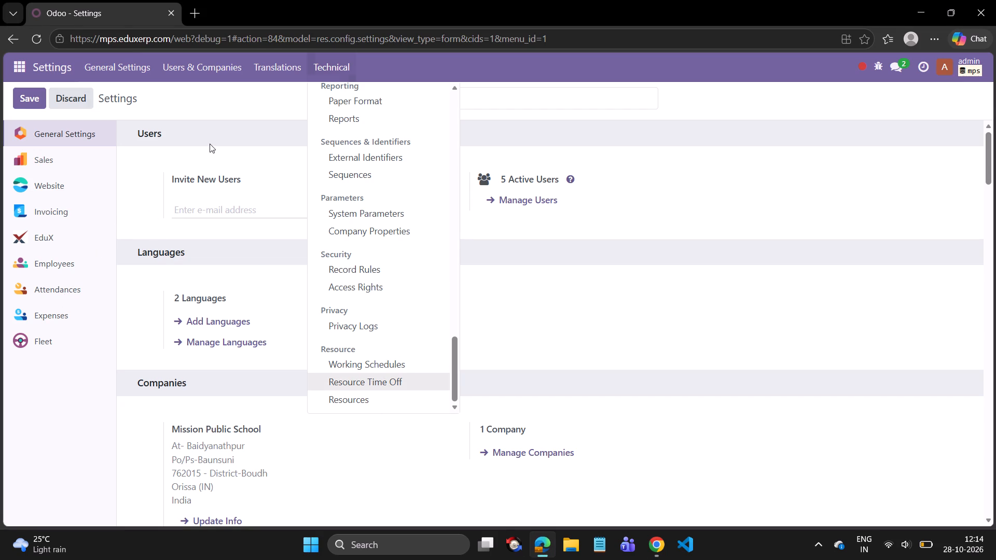
scroll(266, 323, "up", 4)
scroll(316, 274, "up", 4)
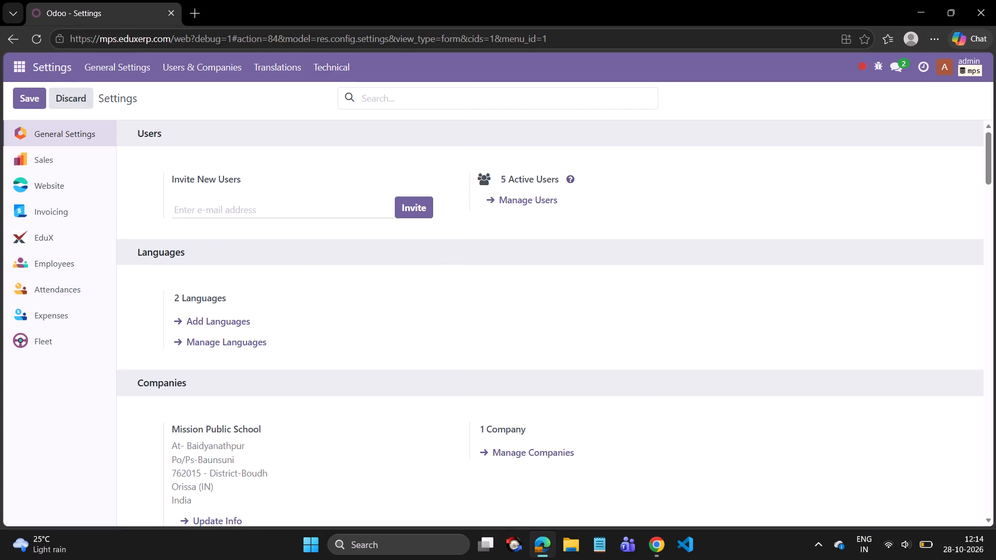
left_click(51, 213)
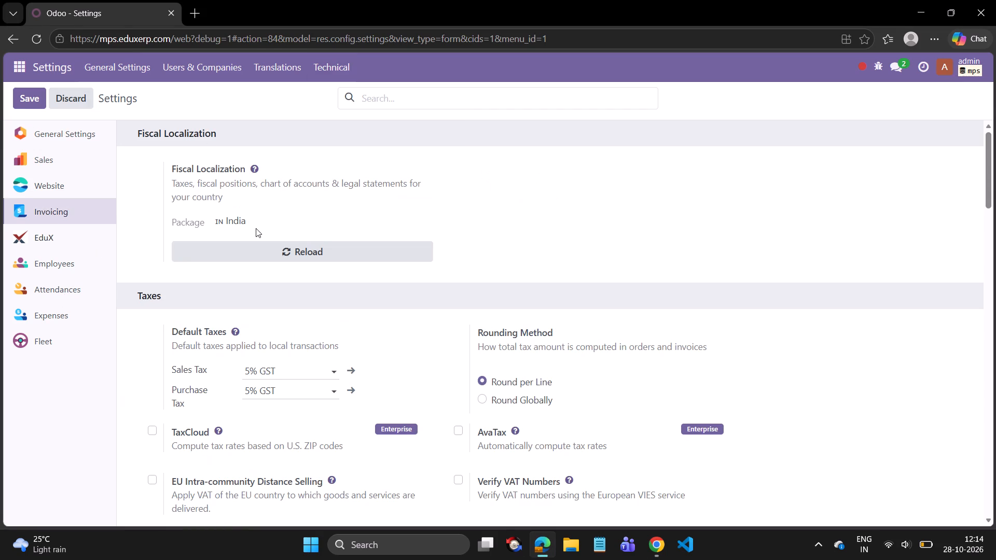
left_click(251, 221)
scroll(212, 200, "down", 1)
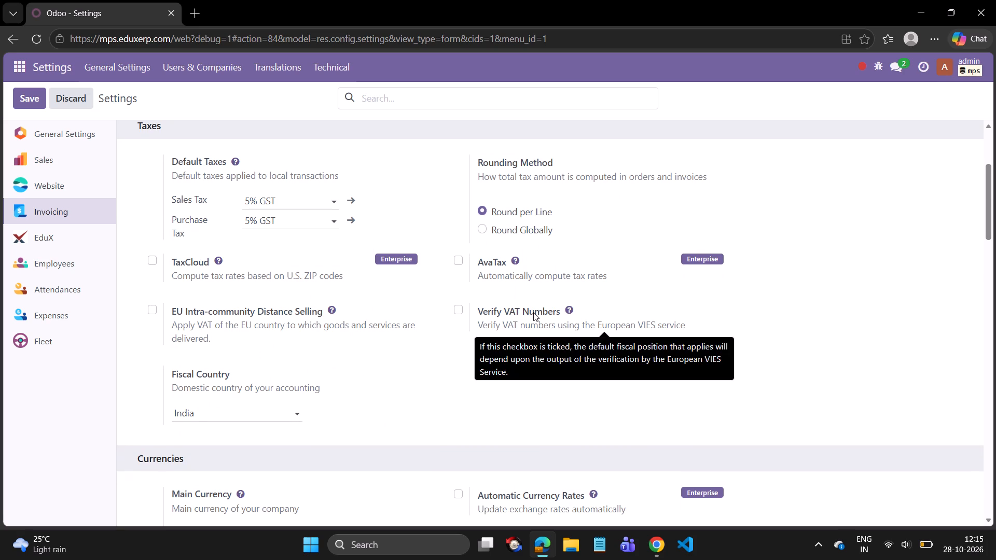
scroll(533, 312, "down", 1)
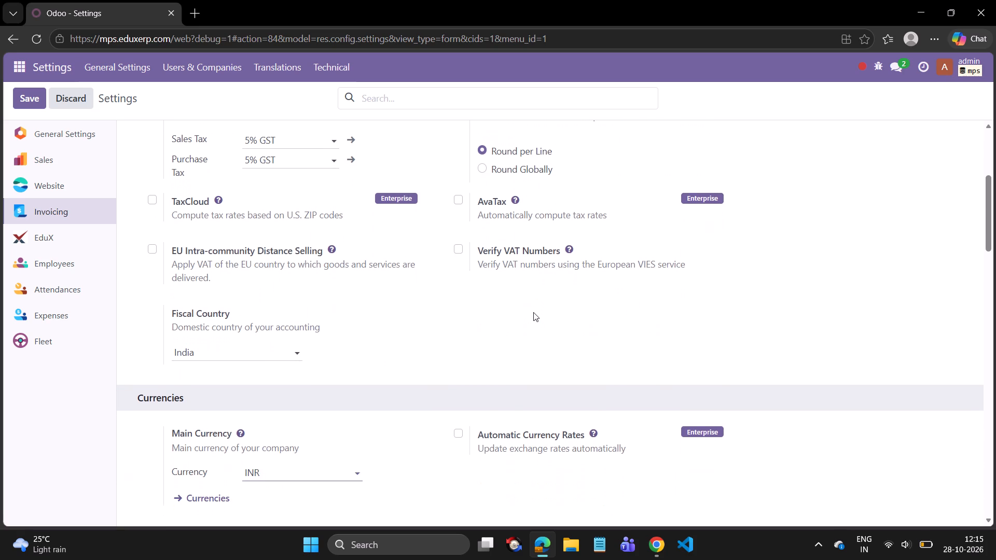
scroll(533, 312, "down", 2)
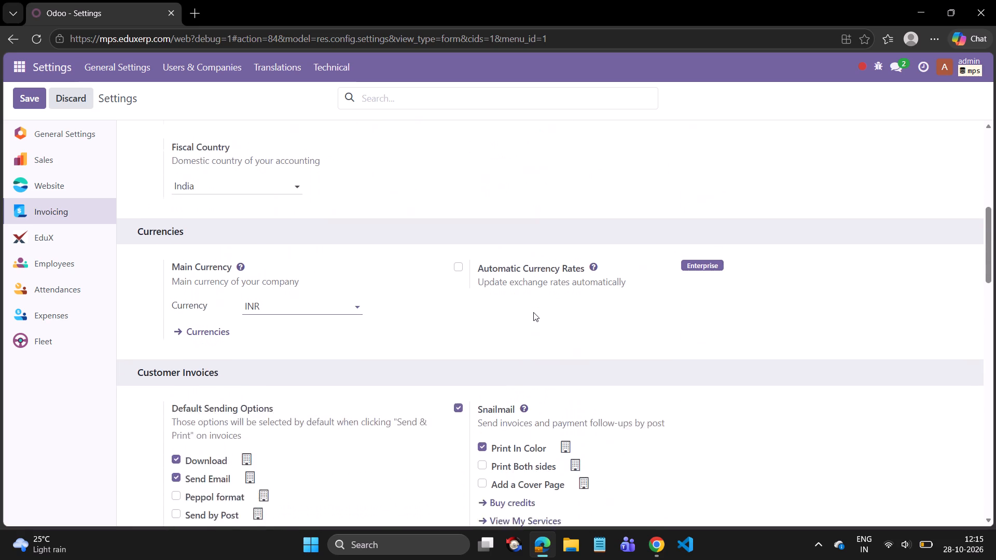
scroll(533, 312, "down", 1)
scroll(533, 312, "up", 5)
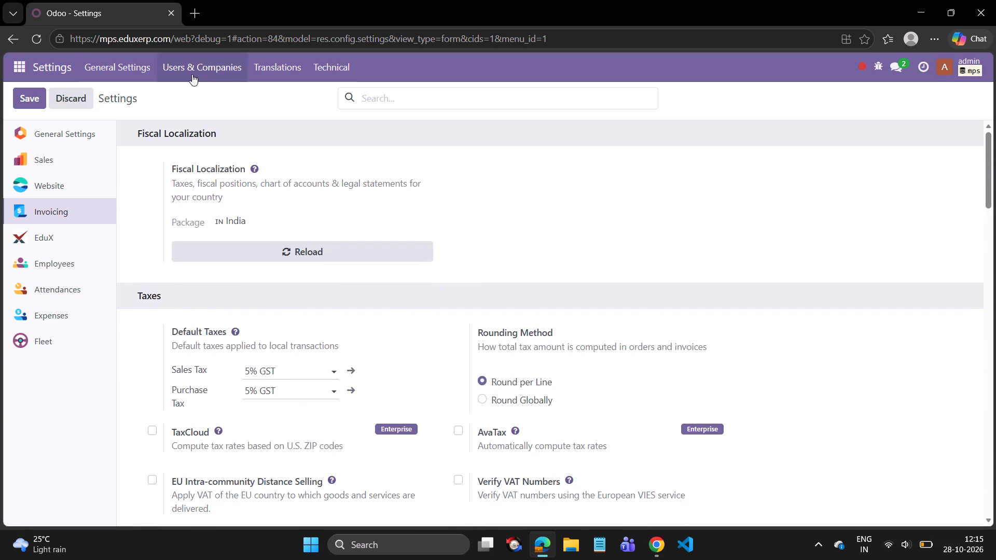
Look through the full list of Technical configuration entries again for one that covers states or the TIN Number.
left_click(321, 74)
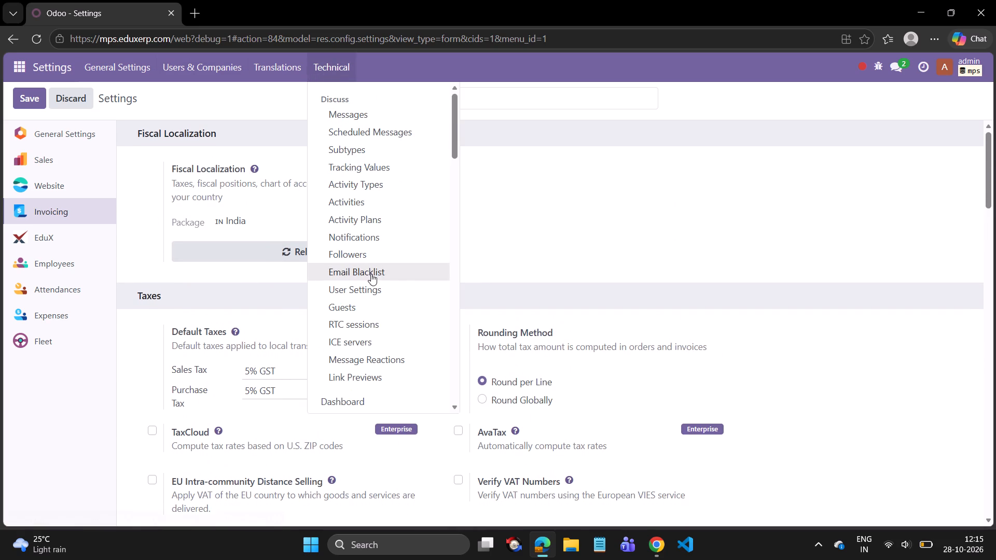
scroll(371, 274, "down", 6)
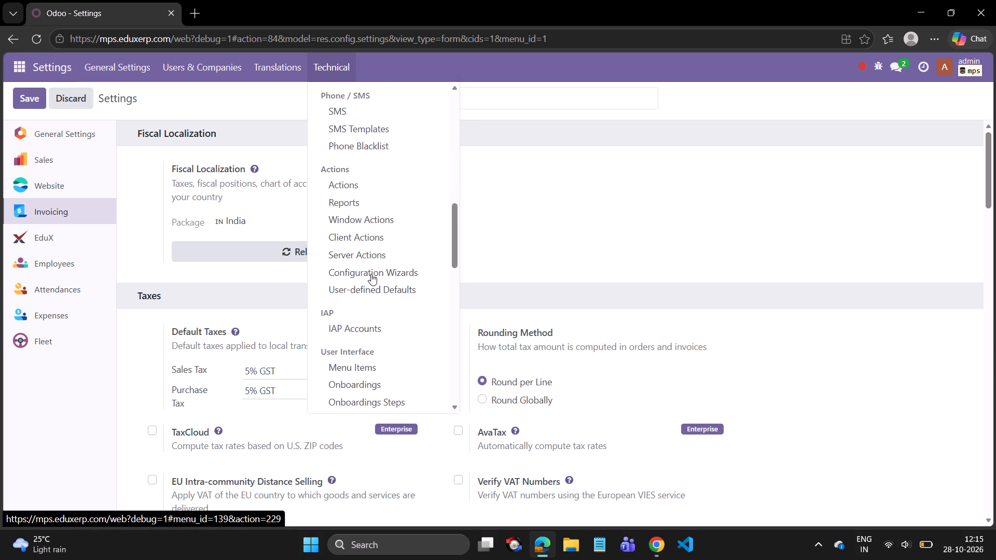
scroll(371, 274, "down", 1)
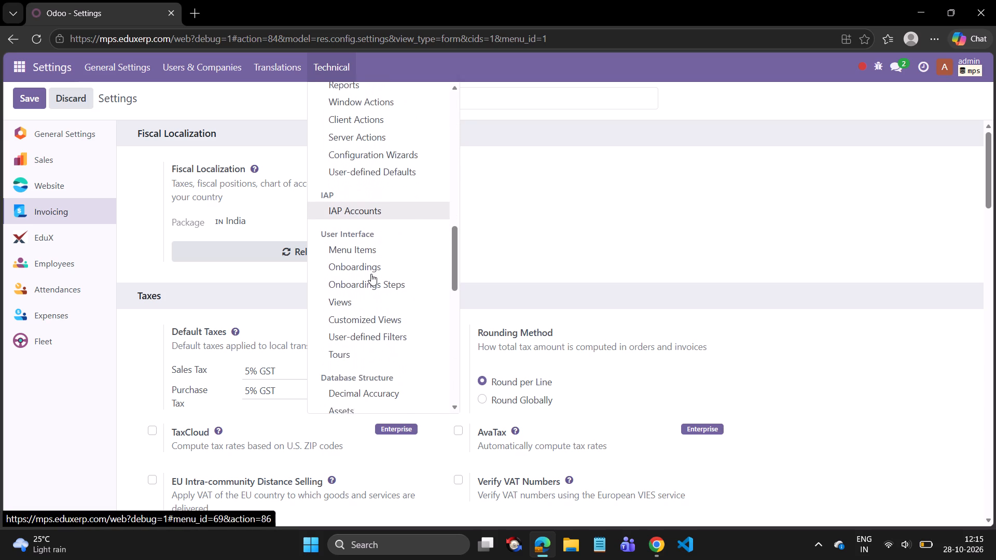
scroll(371, 274, "down", 2)
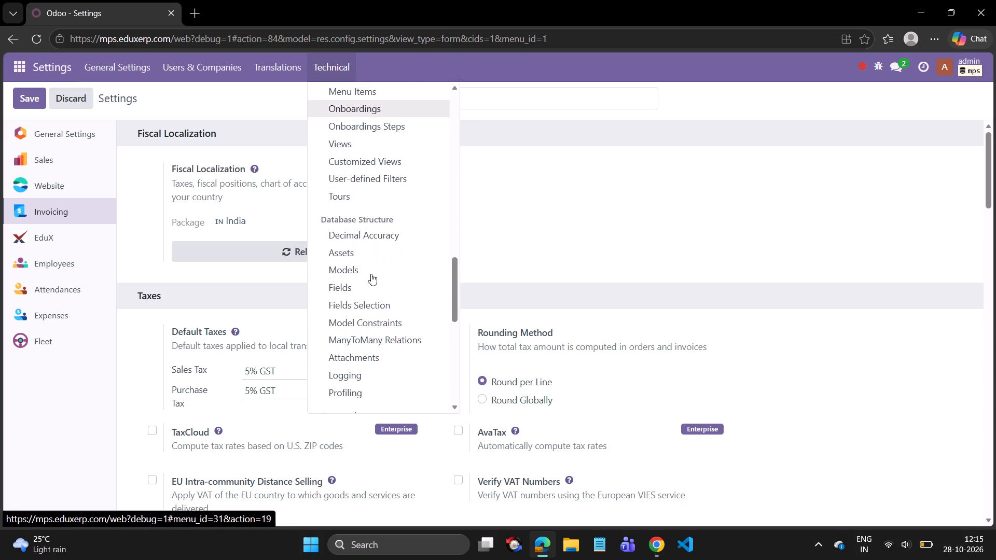
scroll(371, 274, "down", 2)
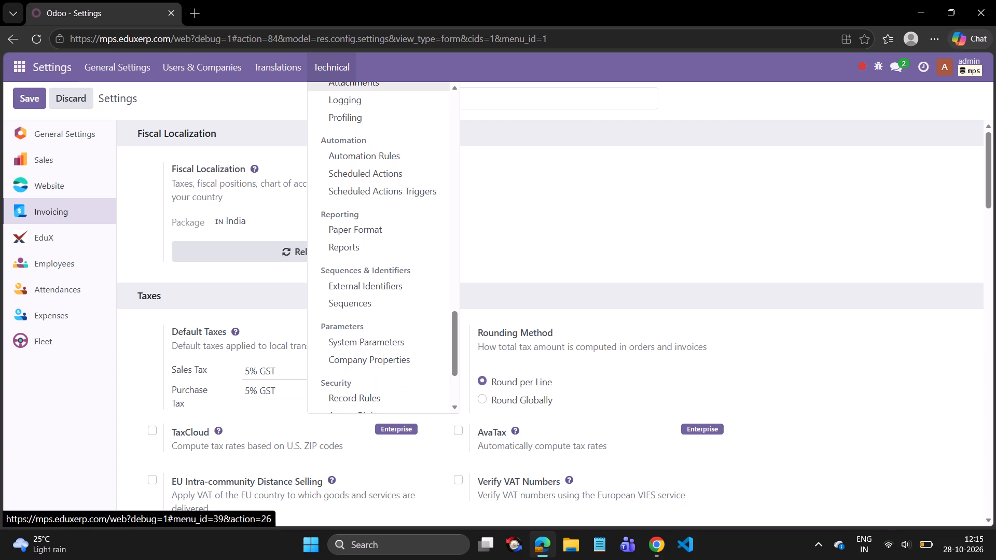
scroll(371, 274, "down", 1)
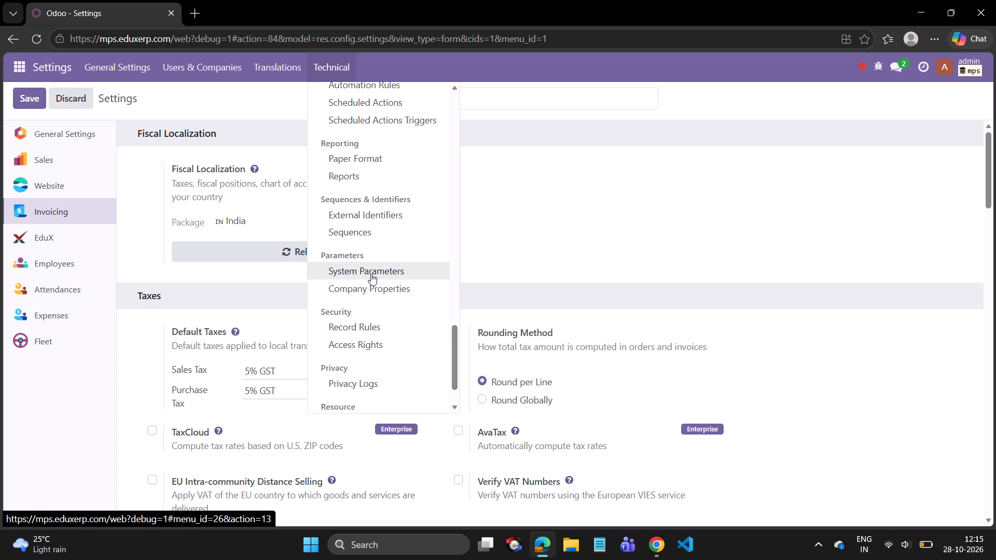
scroll(371, 274, "down", 2)
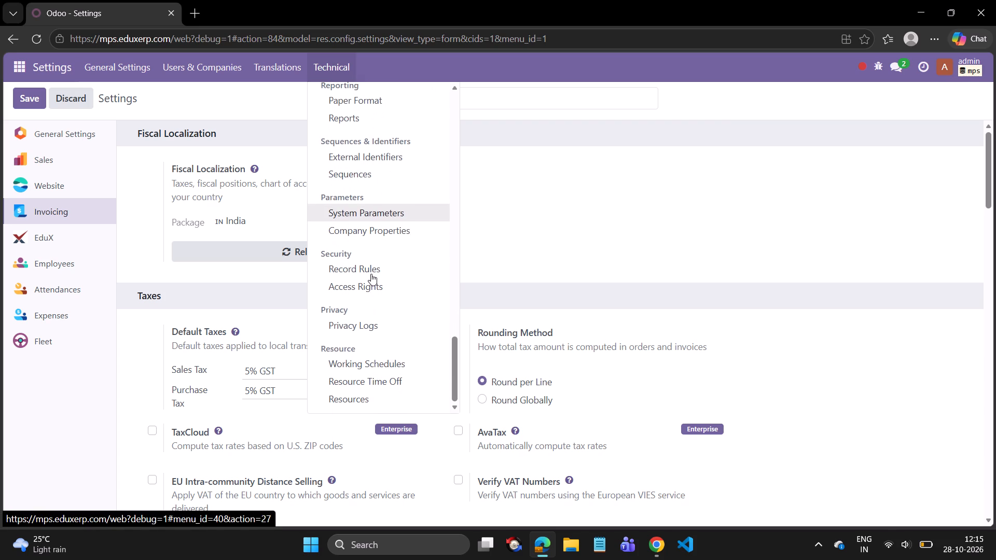
scroll(362, 300, "up", 5)
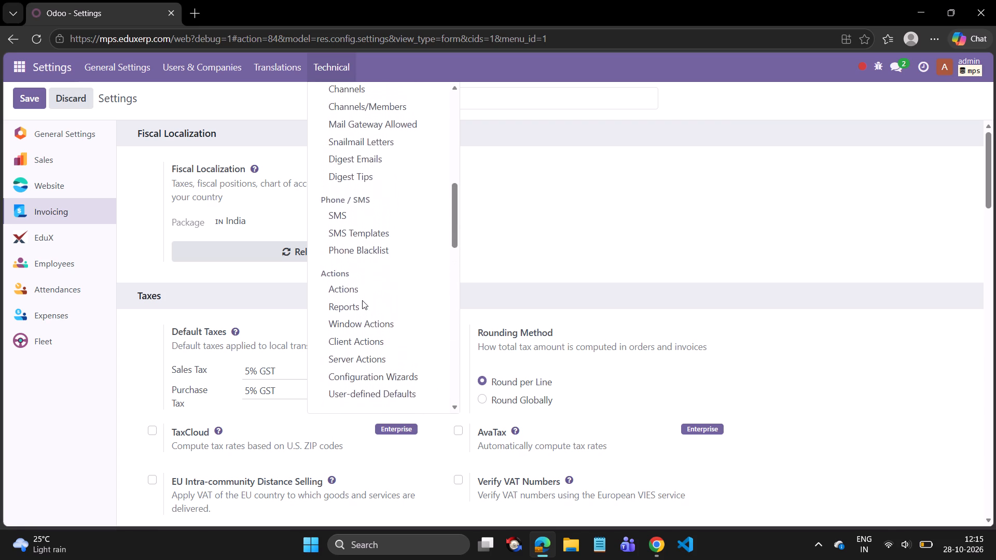
scroll(362, 300, "up", 4)
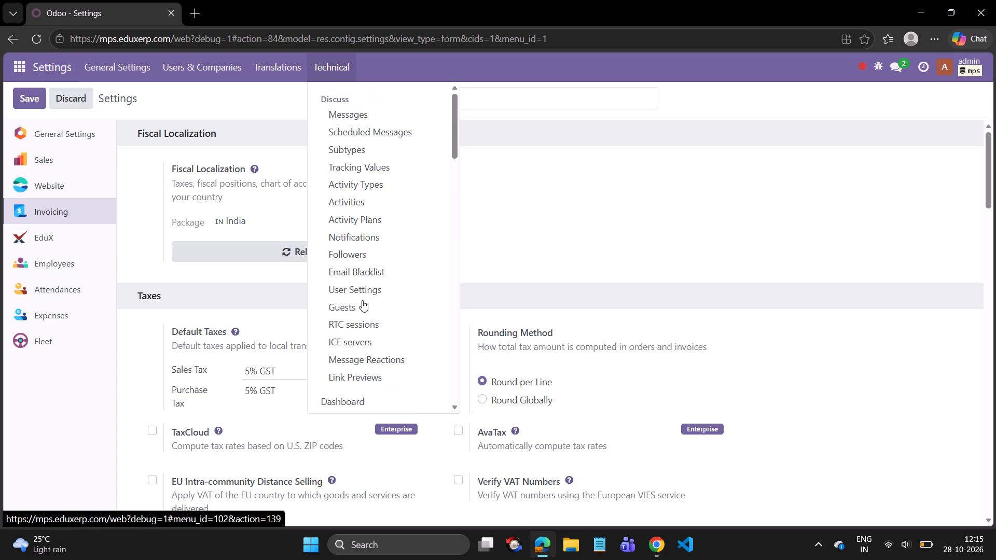
left_click(232, 105)
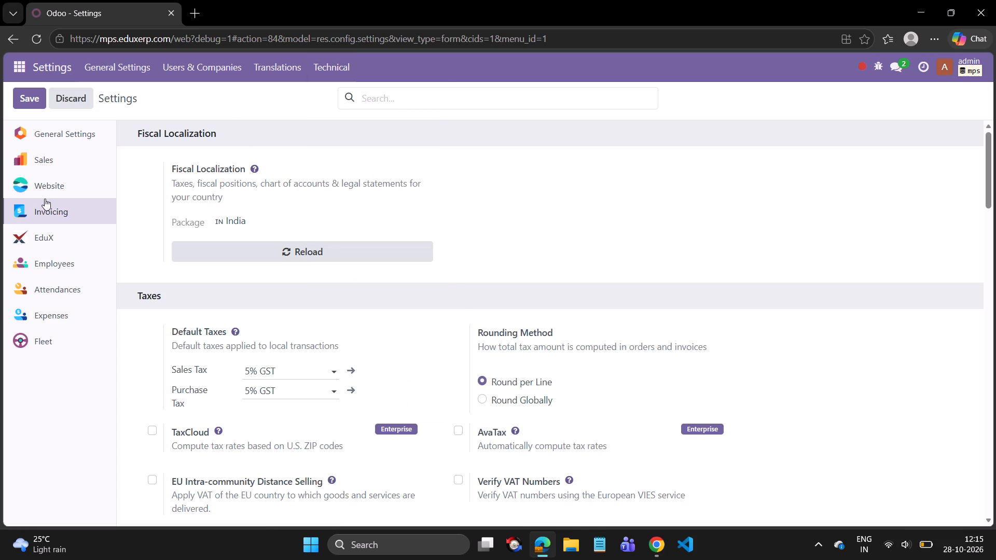
Open the UKG student's 17,000 draft invoice in Invoicing and try to confirm it again.
left_click(15, 64)
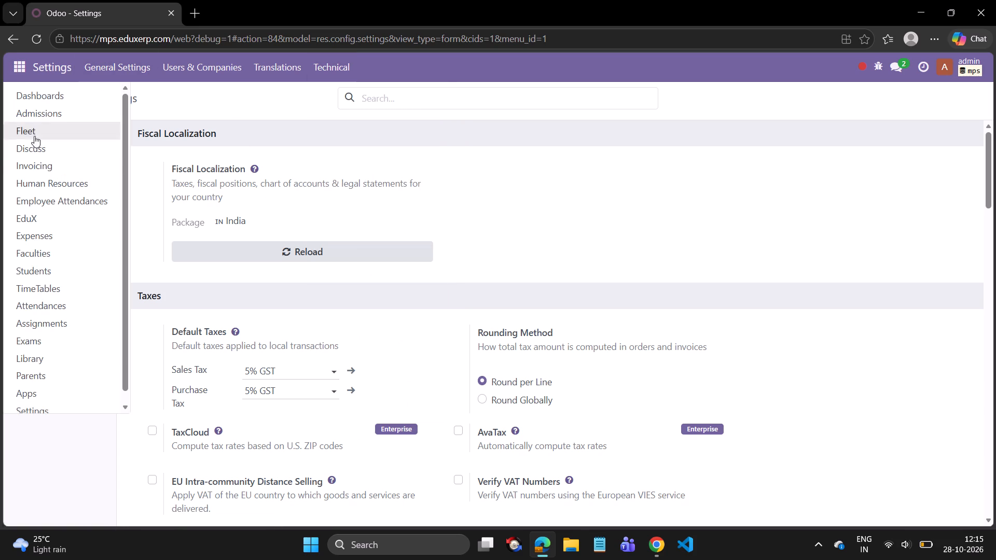
left_click(37, 162)
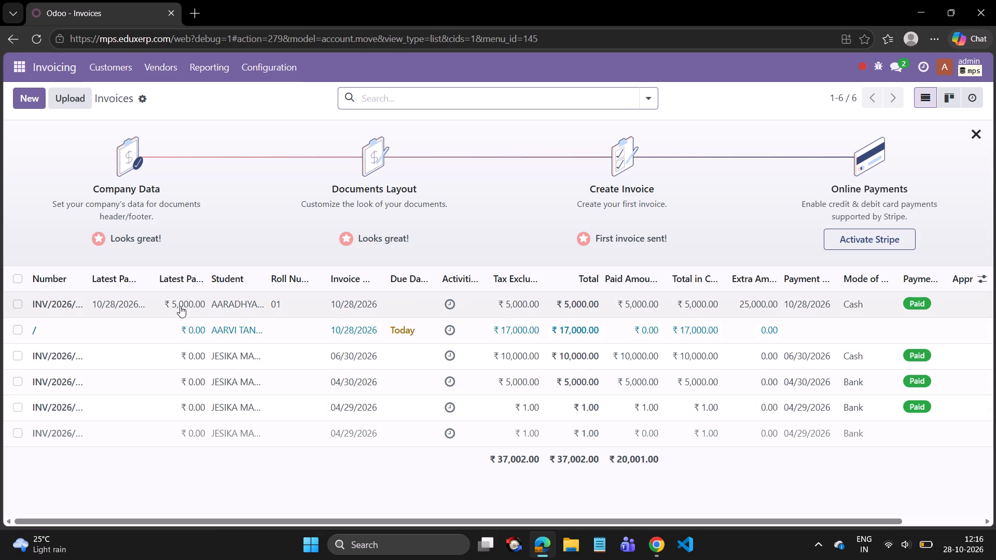
left_click(176, 325)
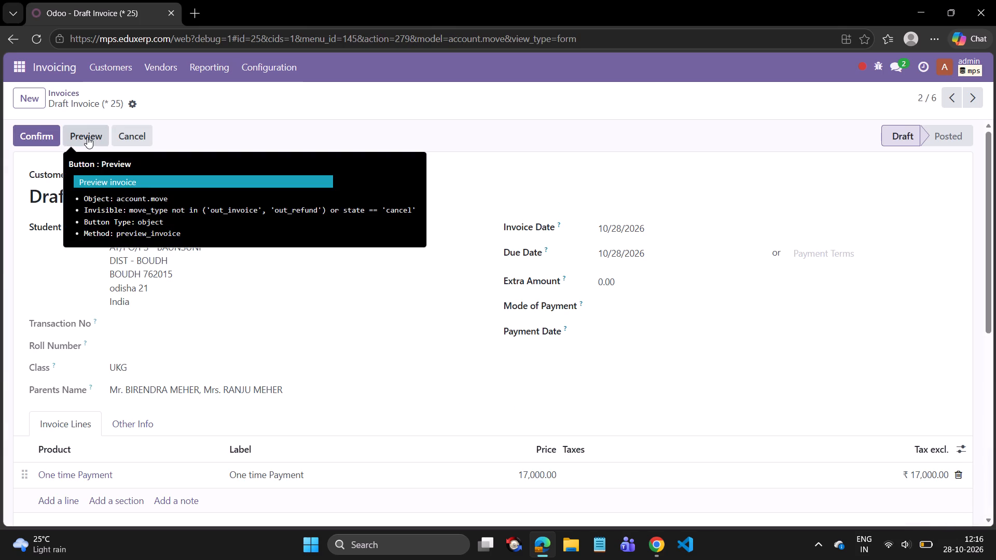
left_click(38, 131)
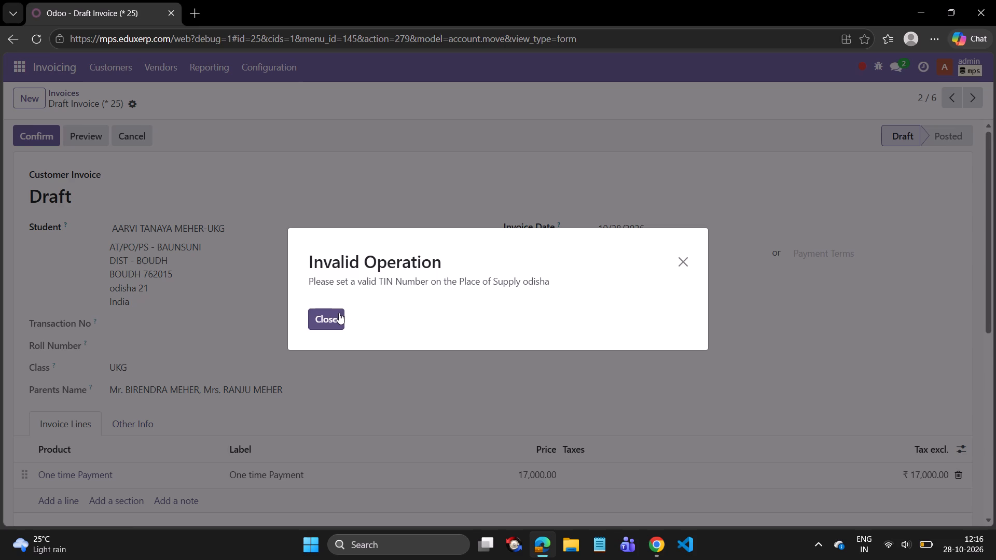
left_click(329, 321)
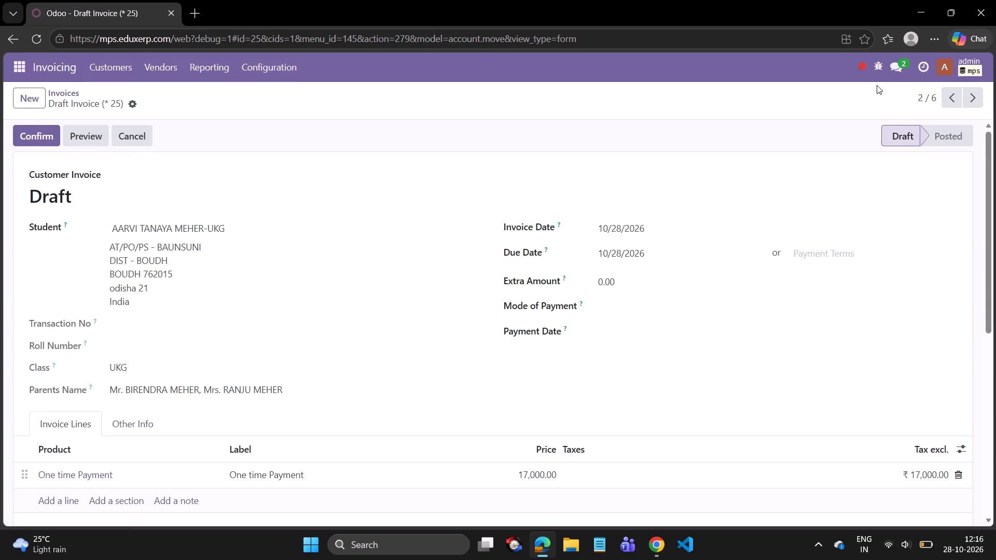
Open the draft invoice's form view definition with the developer tools and skim its architecture through the invoice header groups.
left_click(874, 62)
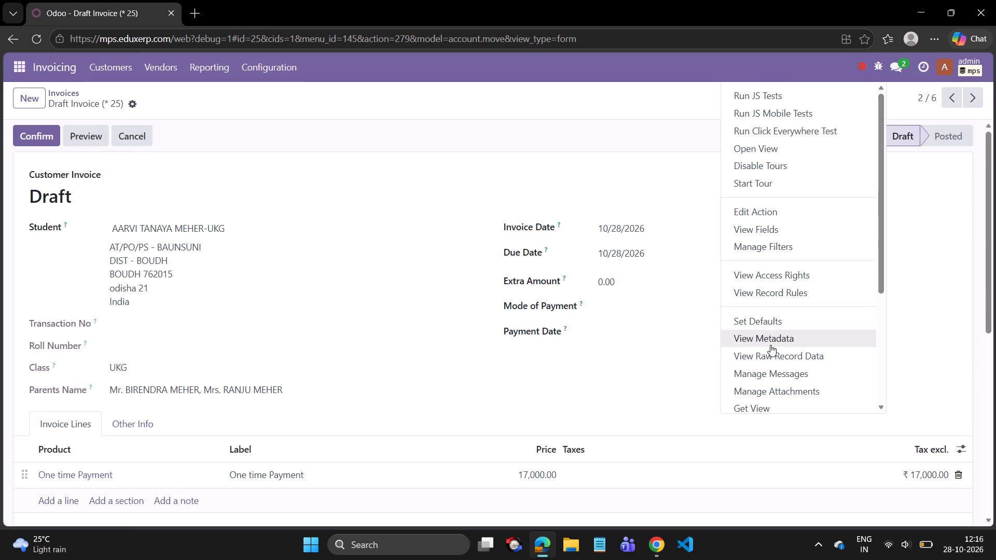
scroll(772, 304, "down", 2)
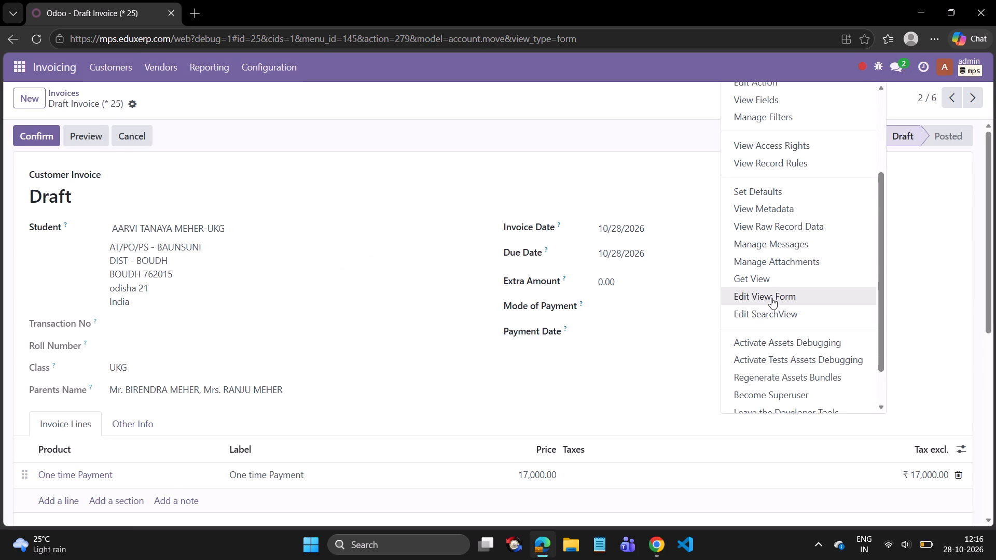
left_click(771, 297)
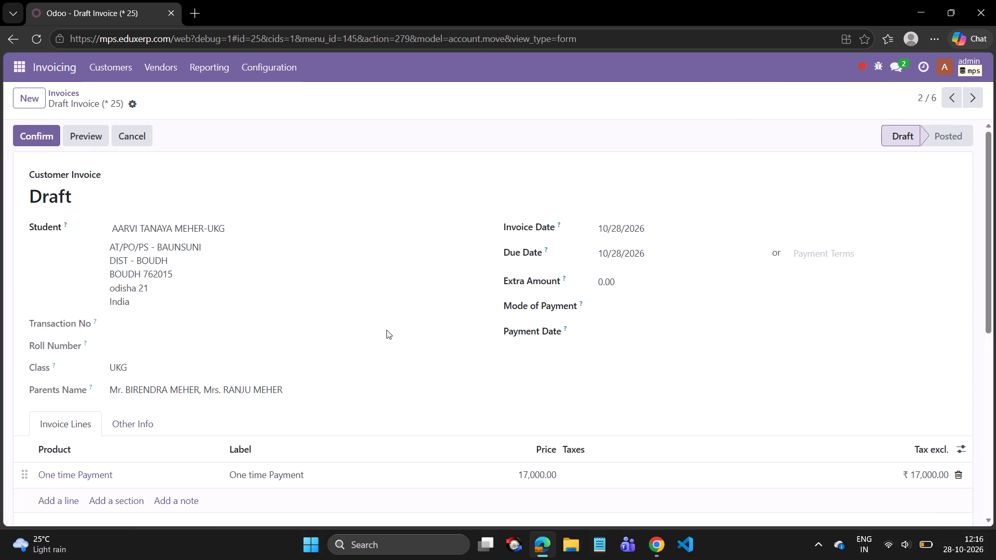
scroll(290, 333, "down", 5)
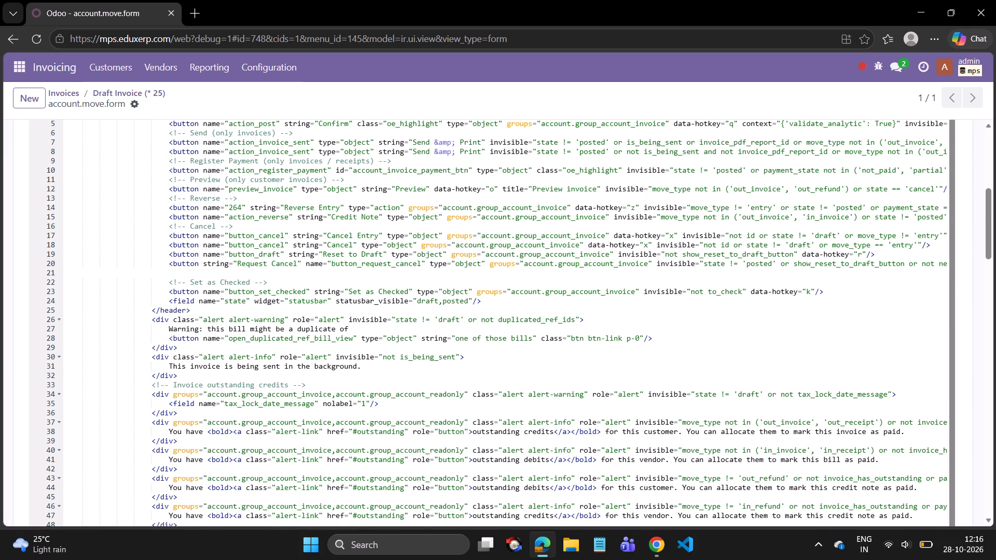
scroll(367, 288, "down", 10)
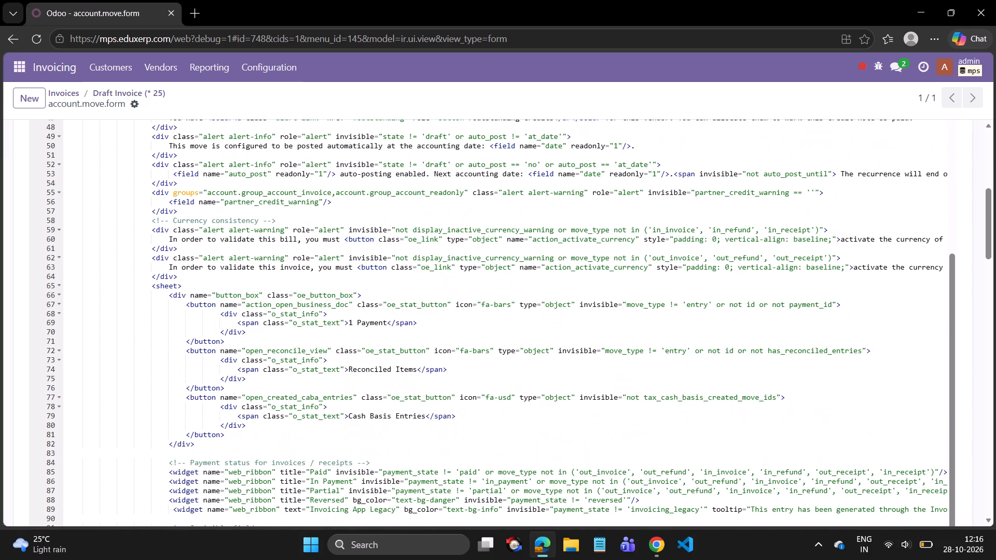
scroll(367, 288, "down", 17)
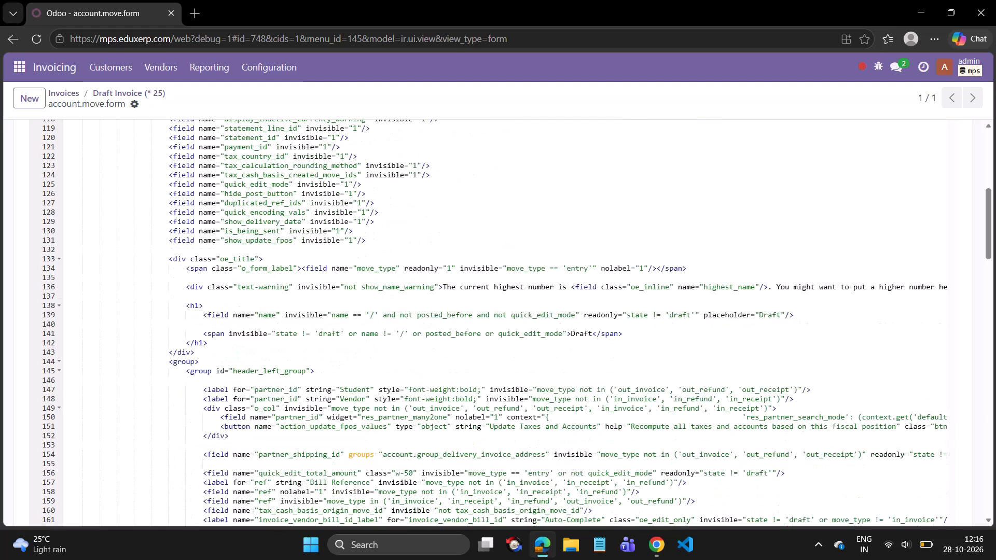
scroll(367, 288, "down", 3)
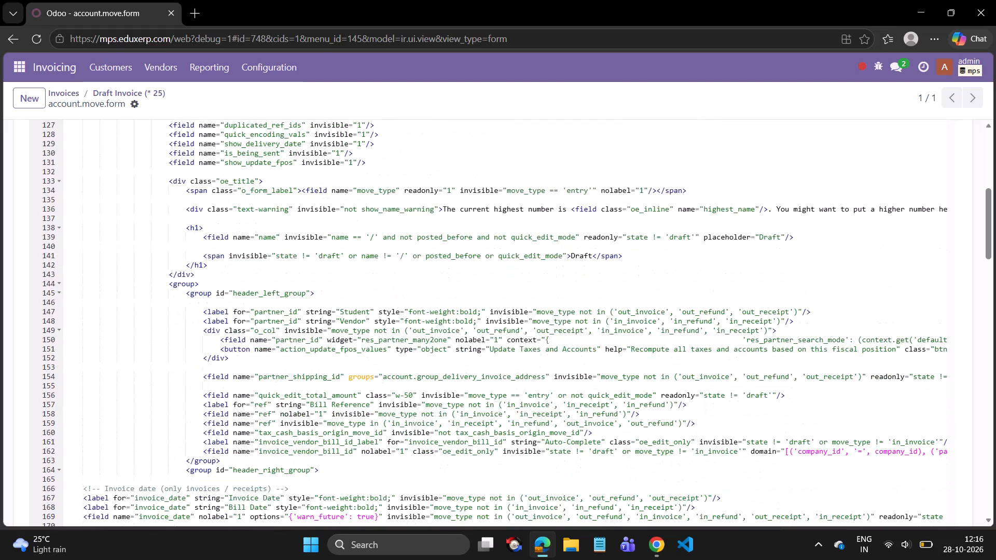
scroll(367, 288, "down", 5)
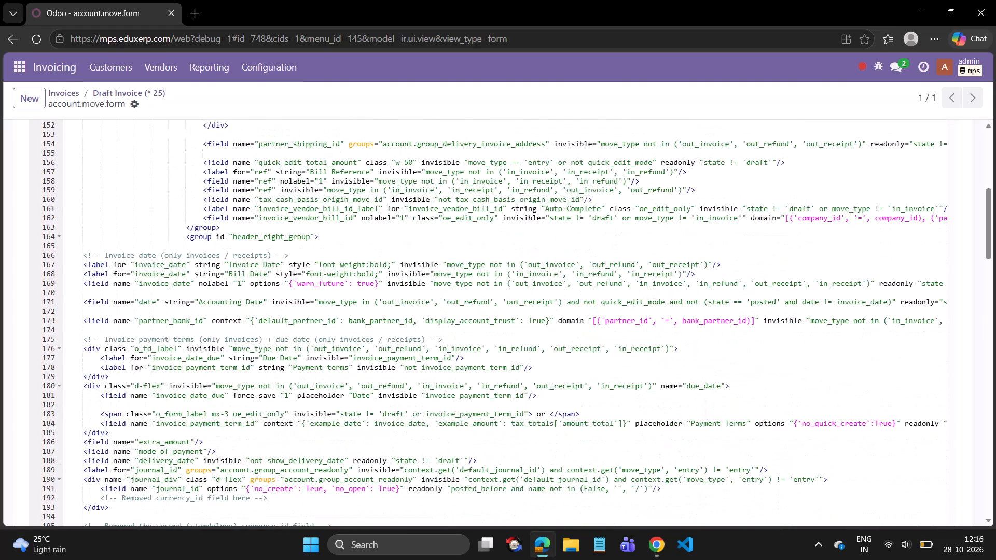
scroll(367, 288, "down", 2)
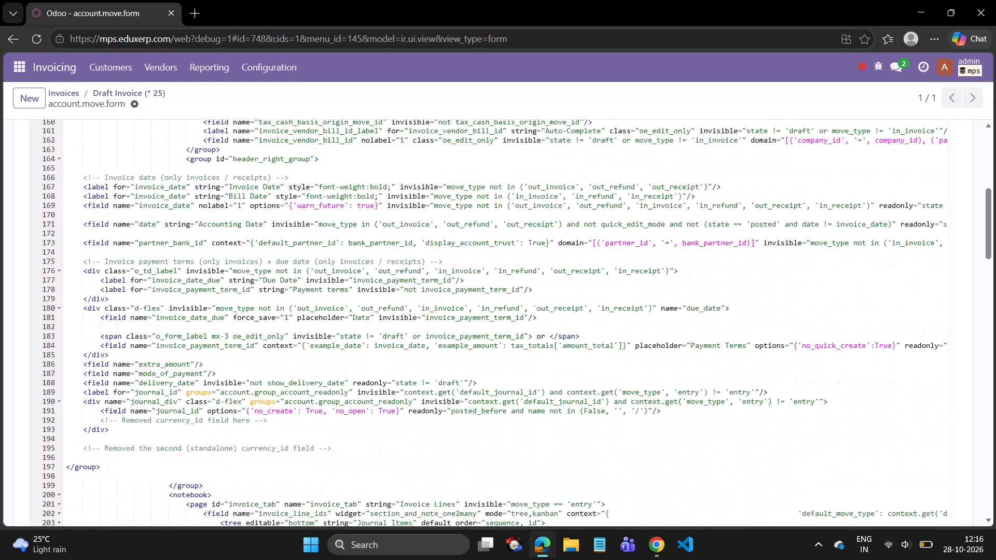
Try to start a text search inside the account.move.form architecture code, going back to its beginning.
left_click(779, 178)
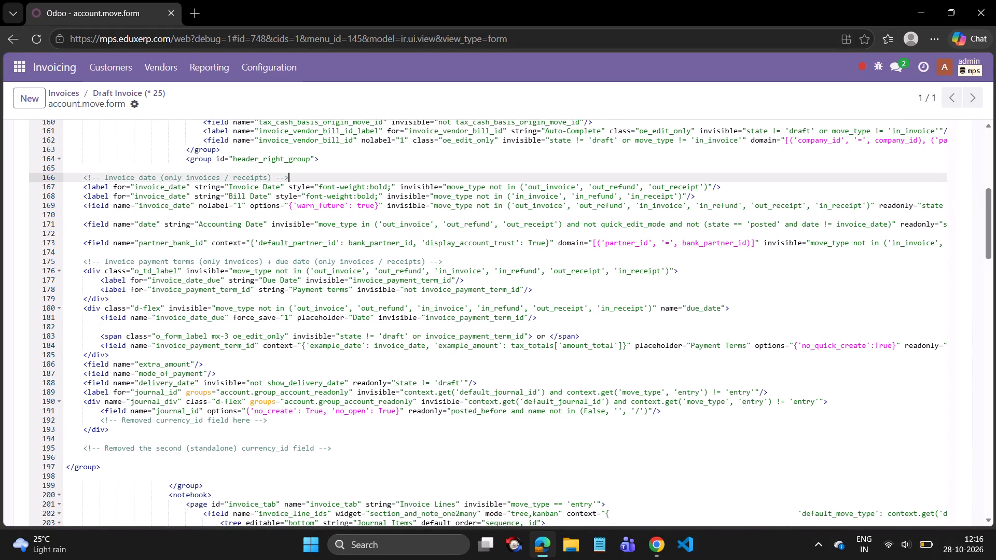
key("ctrl+f")
scroll(632, 259, "up", 6)
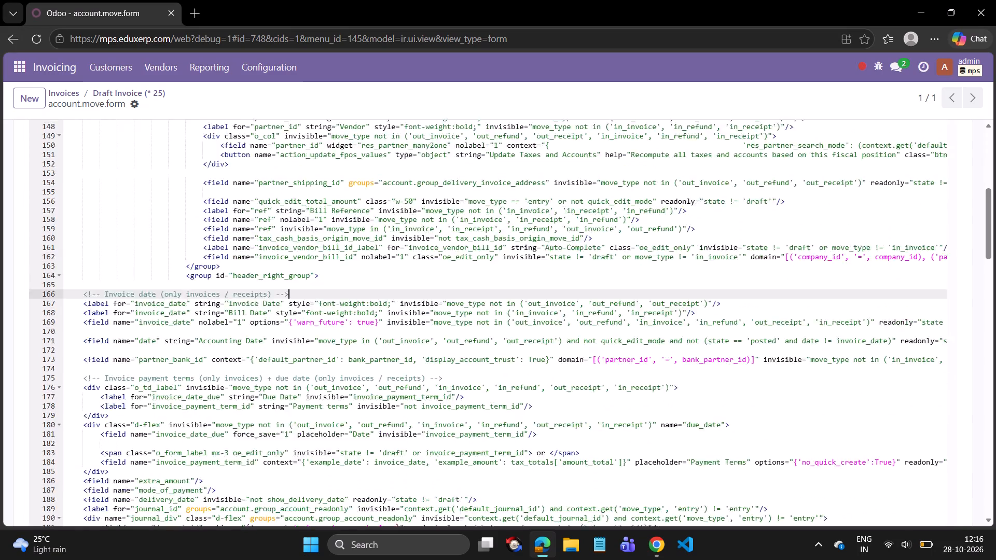
scroll(540, 332, "up", 20)
scroll(540, 332, "up", 20)
scroll(540, 332, "up", 2)
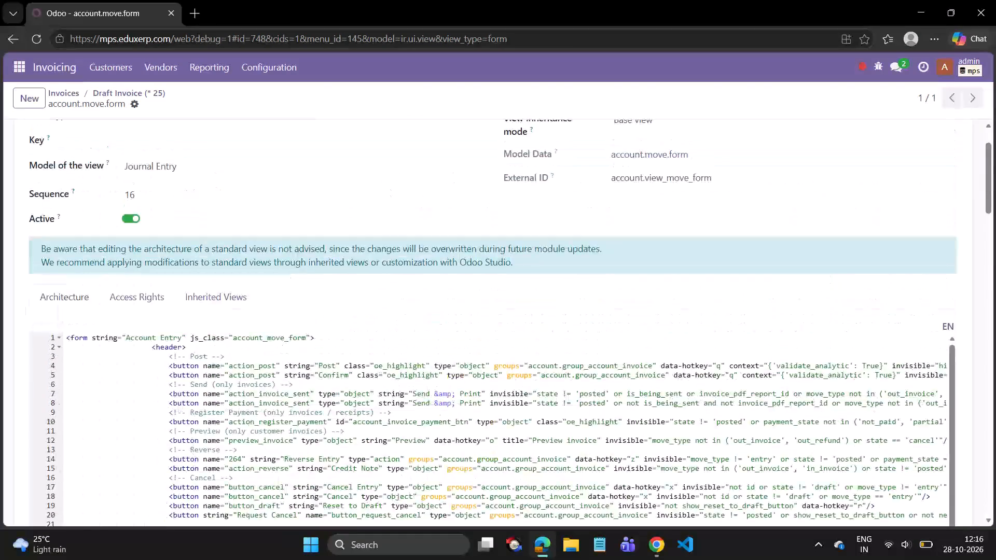
scroll(545, 333, "up", 1)
scroll(567, 330, "down", 3)
left_click(750, 446)
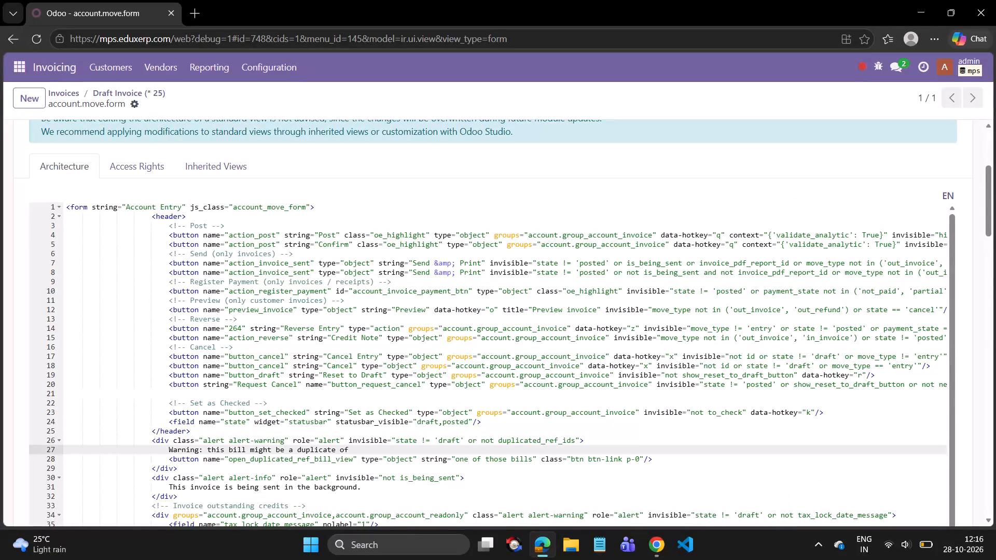
key("ctrl+f")
Read the account.move.form architecture from the header buttons through the alert messages, stat buttons and payment status ribbons.
scroll(750, 446, "down", 2)
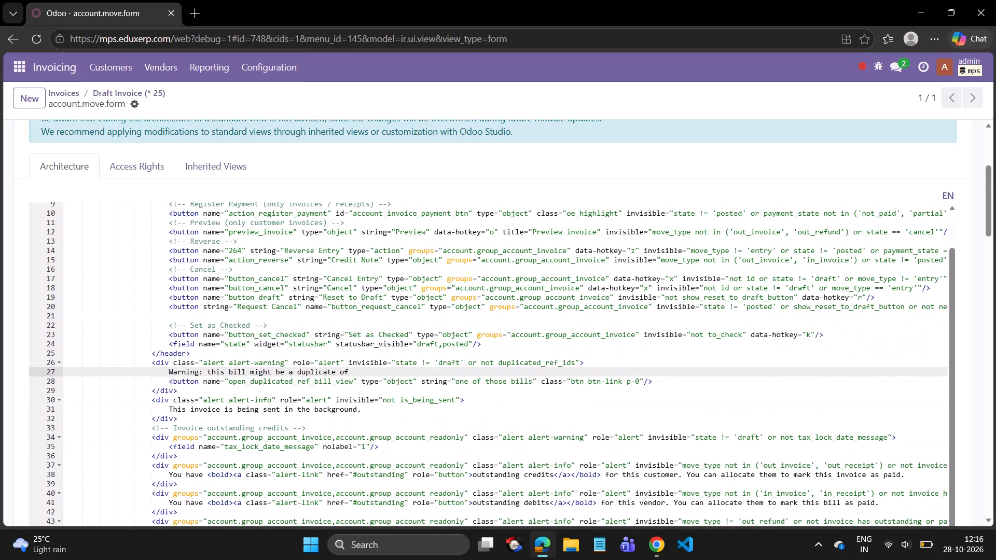
scroll(750, 446, "down", 2)
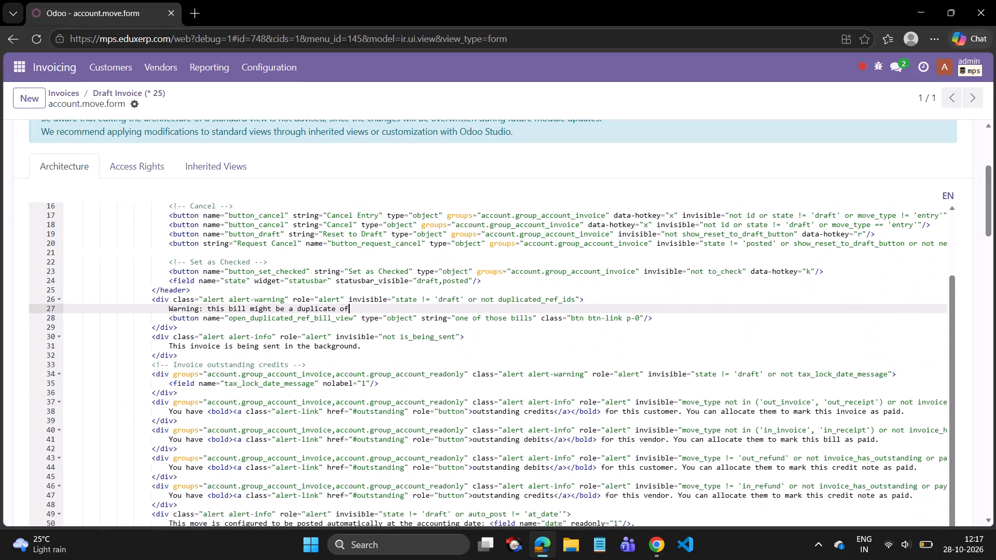
scroll(750, 446, "down", 1)
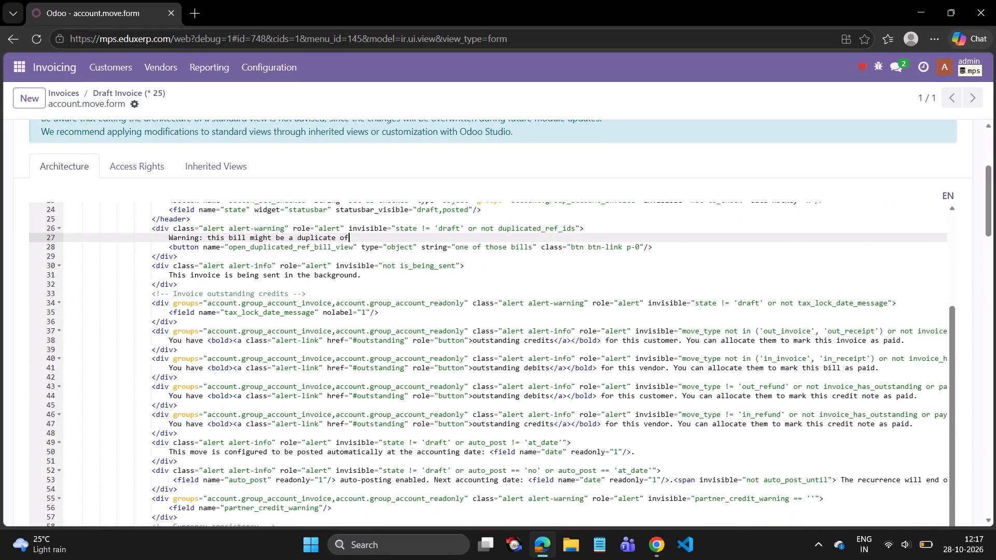
scroll(750, 446, "down", 4)
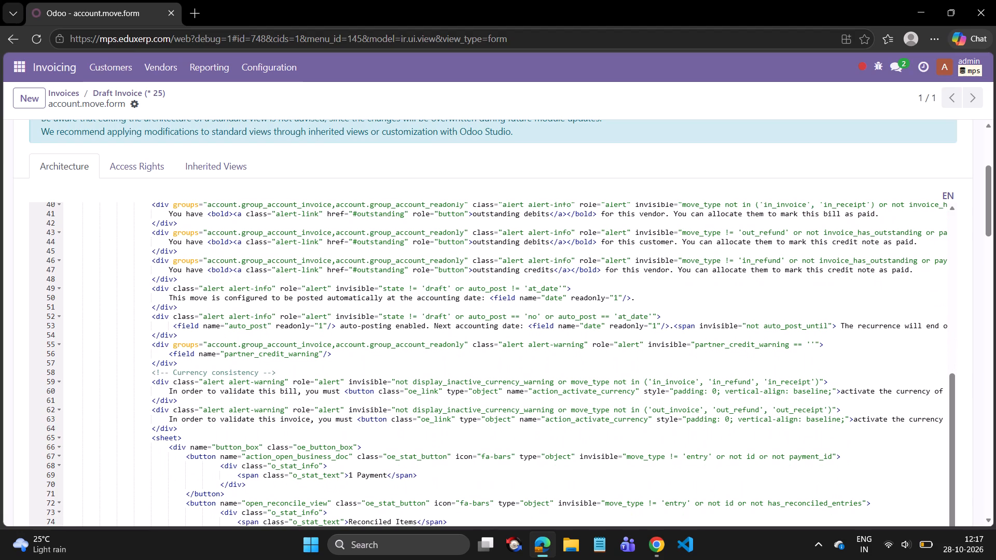
scroll(750, 446, "down", 2)
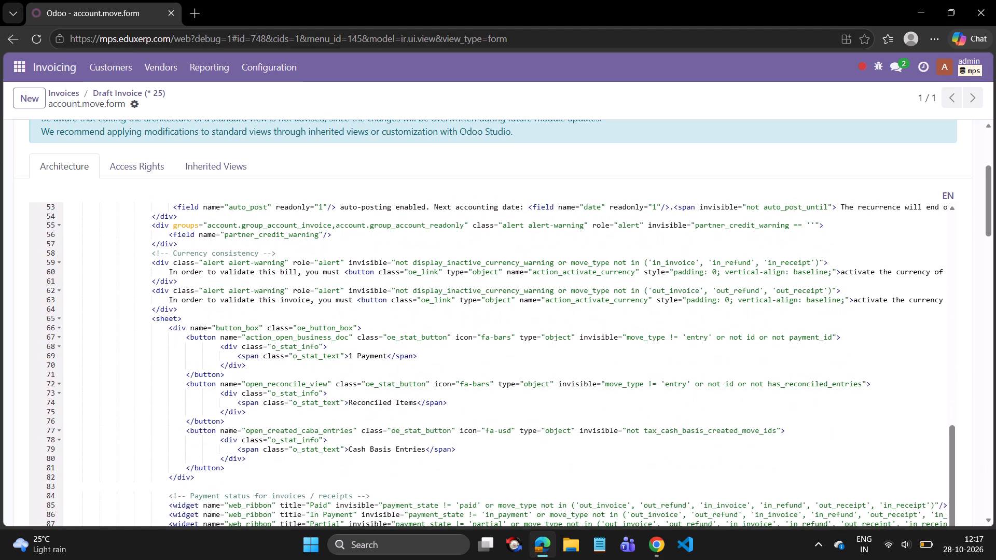
scroll(750, 446, "down", 1)
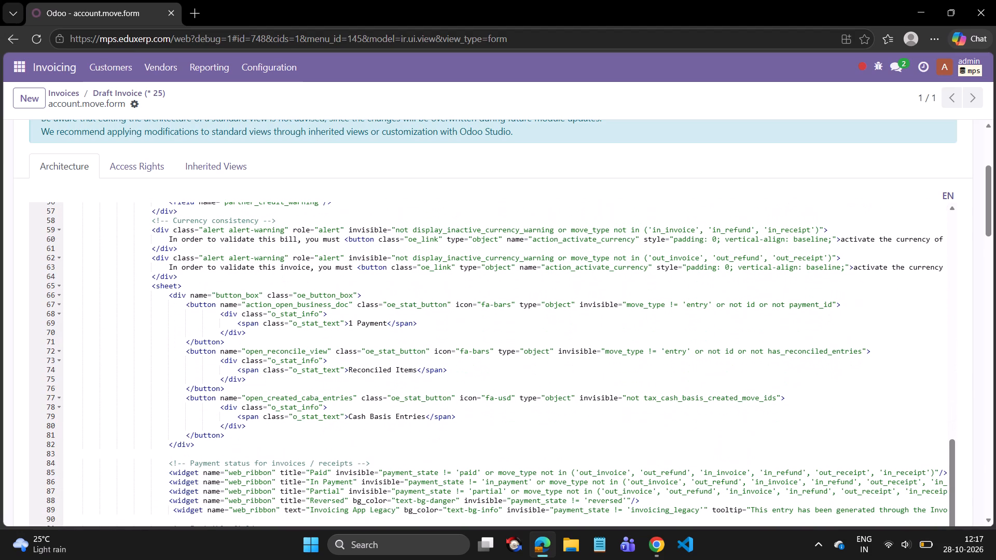
scroll(750, 446, "down", 2)
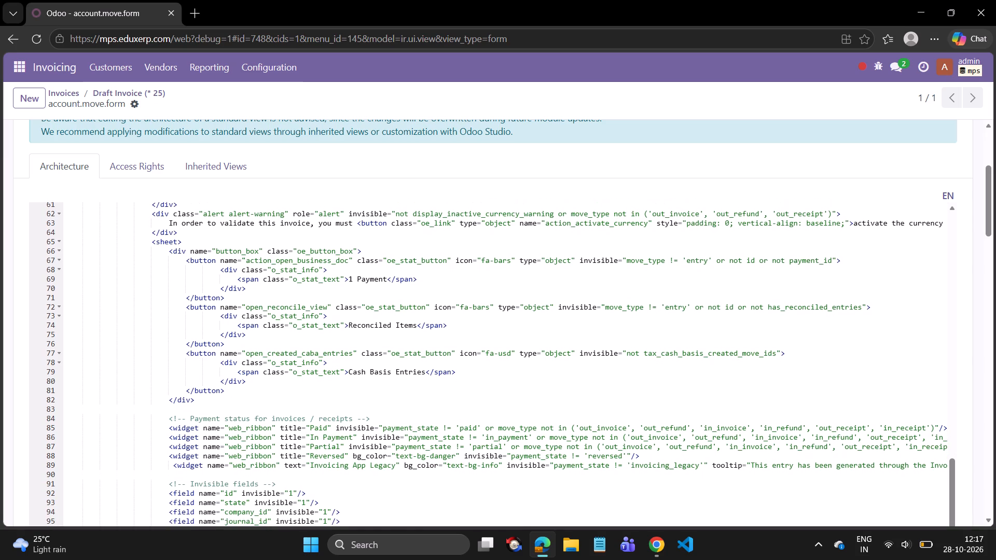
scroll(750, 446, "down", 2)
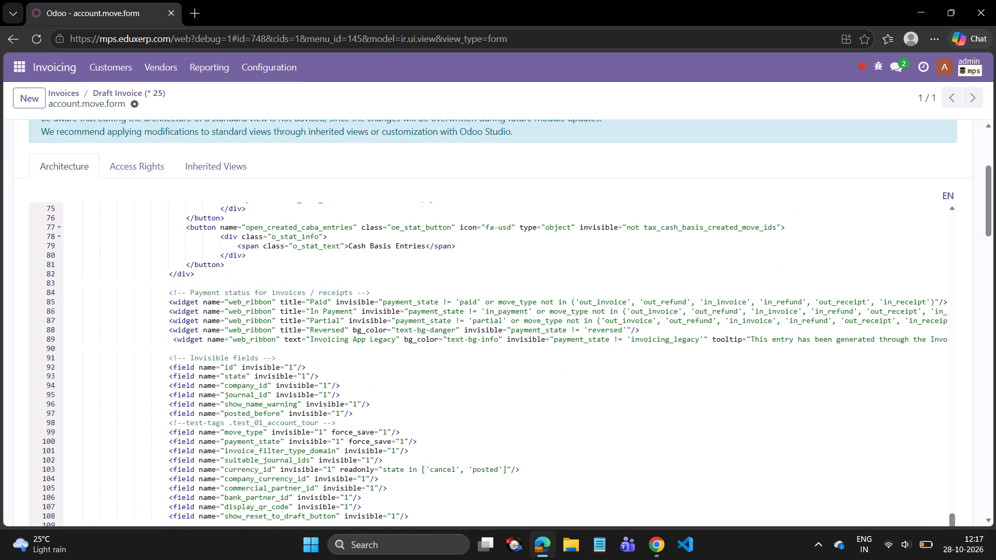
scroll(750, 446, "down", 2)
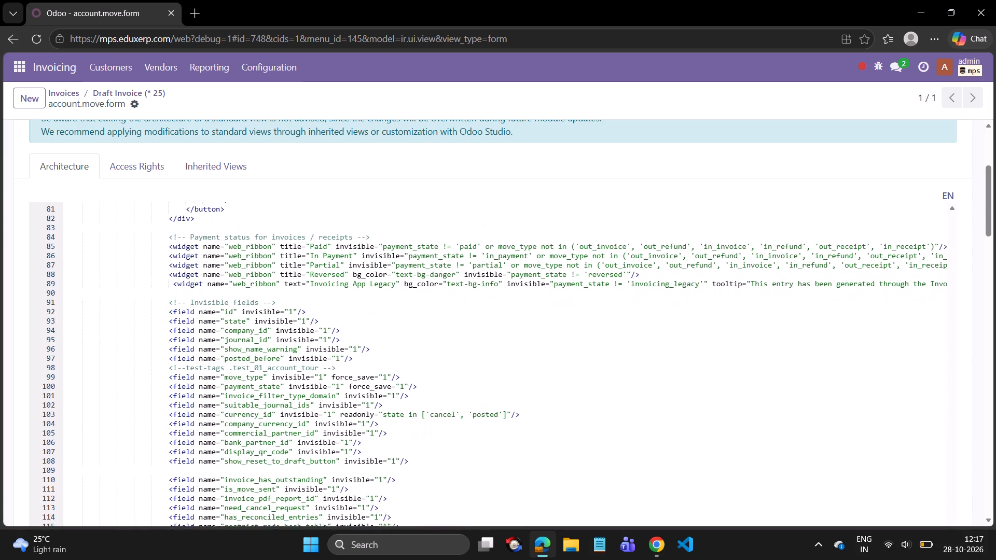
Examine the invisible fields, title block and header groups of the account.move.form code for a TIN or place of supply field.
scroll(750, 446, "down", 4)
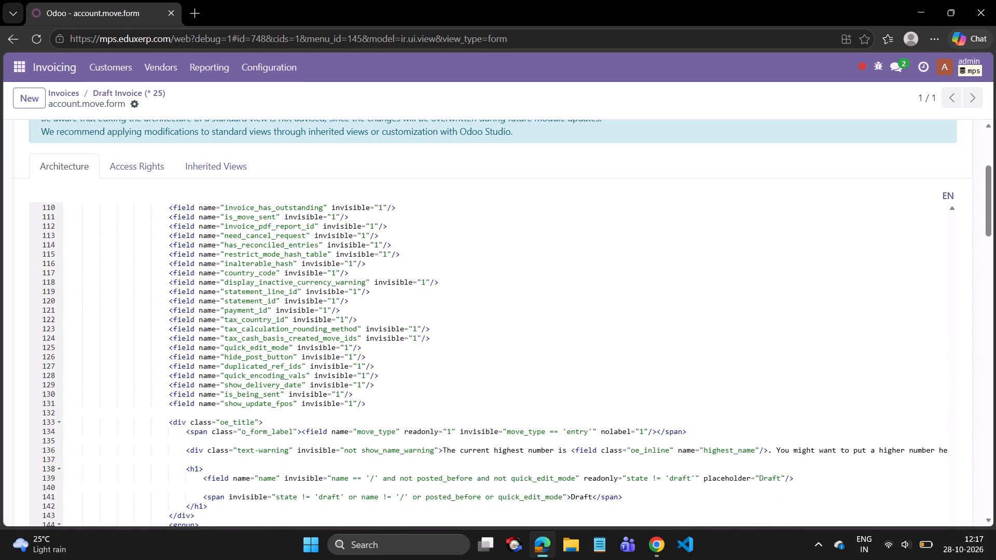
scroll(750, 446, "down", 2)
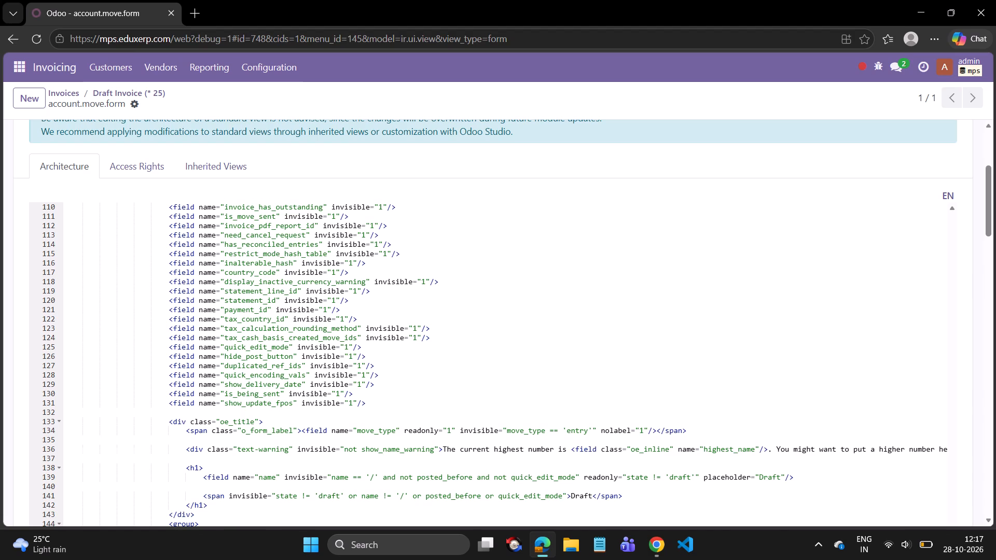
scroll(750, 446, "down", 3)
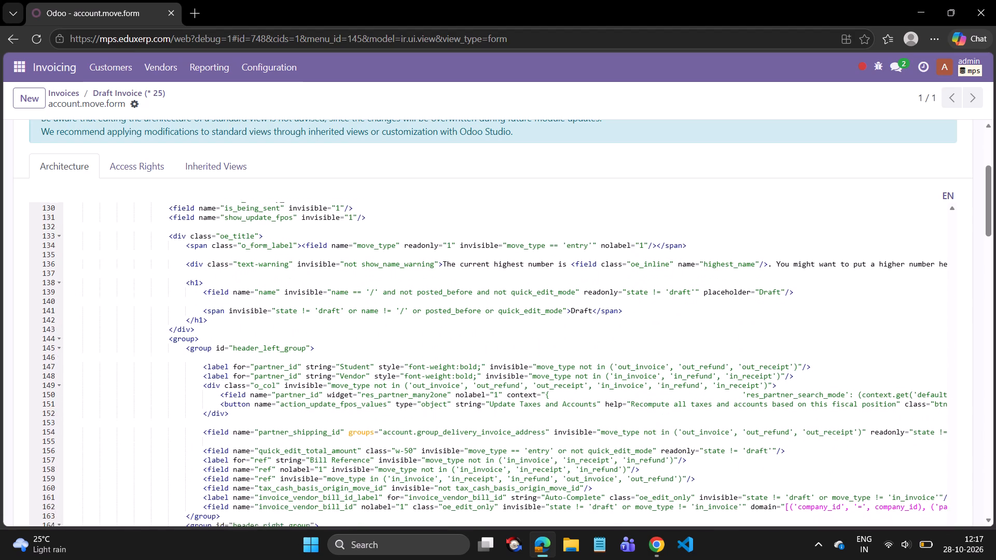
scroll(750, 446, "down", 1)
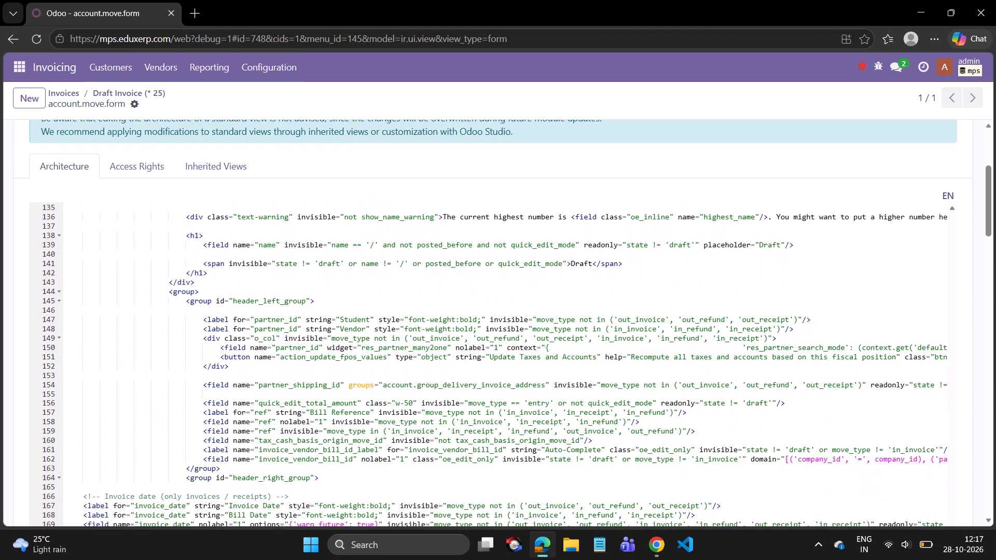
scroll(370, 488, "down", 1)
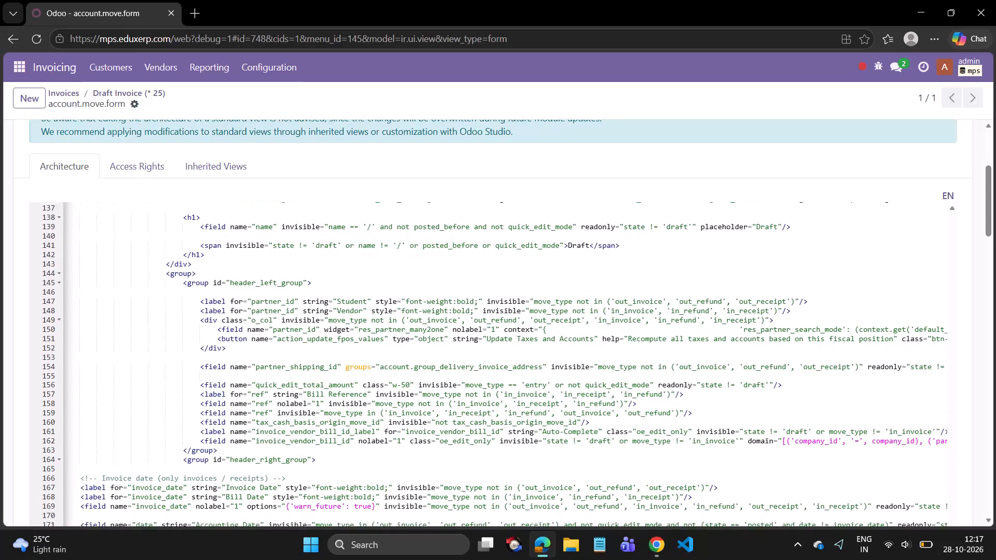
scroll(370, 488, "down", 1)
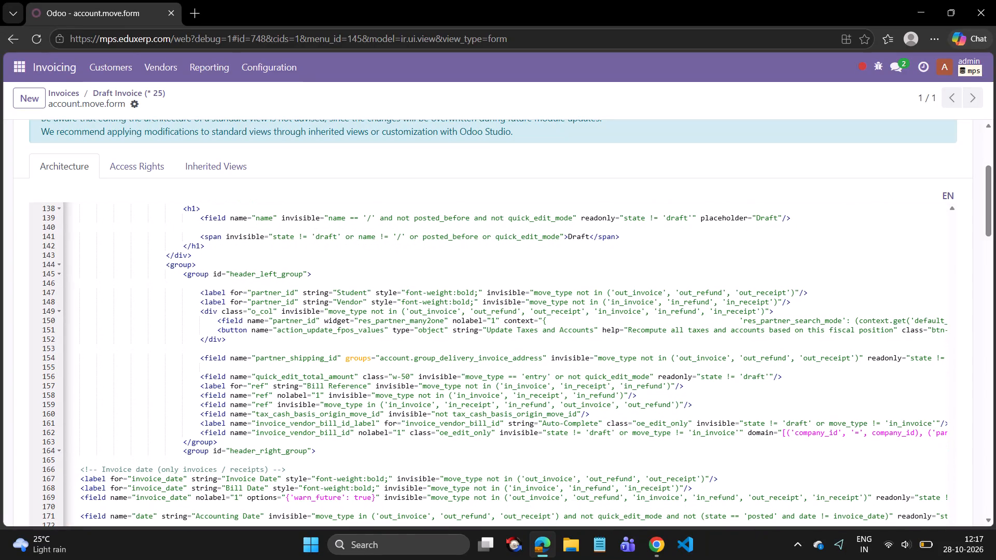
scroll(370, 488, "down", 4)
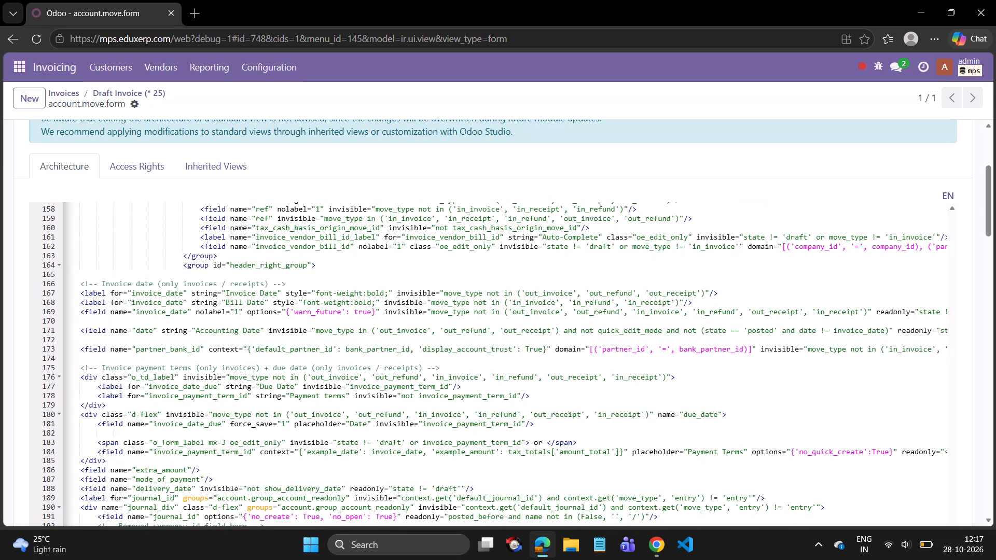
scroll(370, 488, "down", 3)
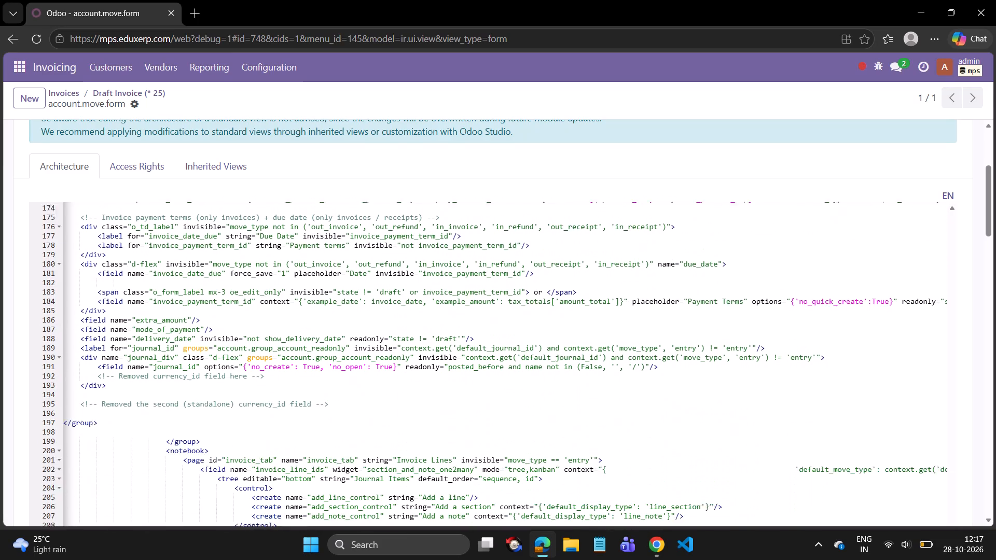
Read the Invoice Lines page code of account.move.form, including its tree, kanban and form fields and the totals group.
scroll(370, 488, "down", 1)
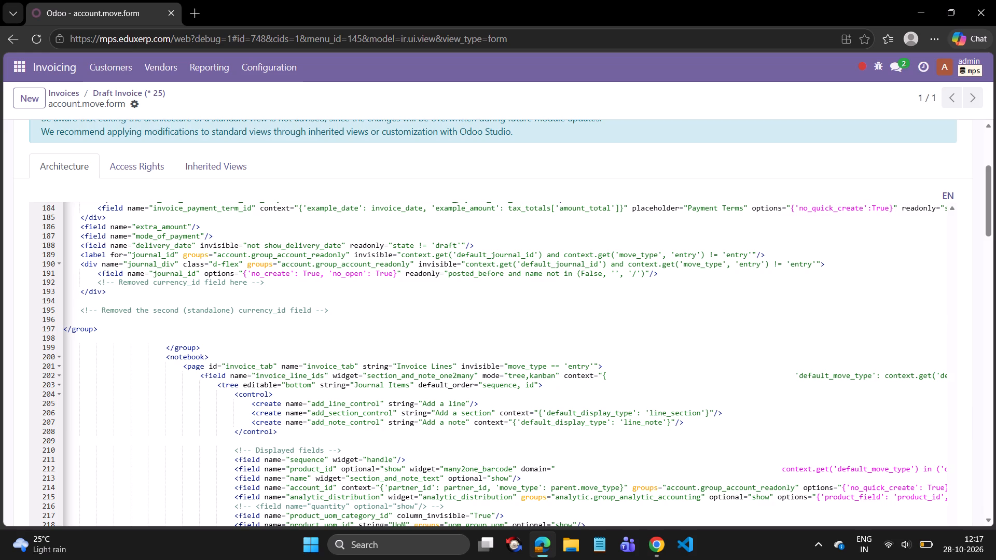
scroll(370, 488, "down", 1)
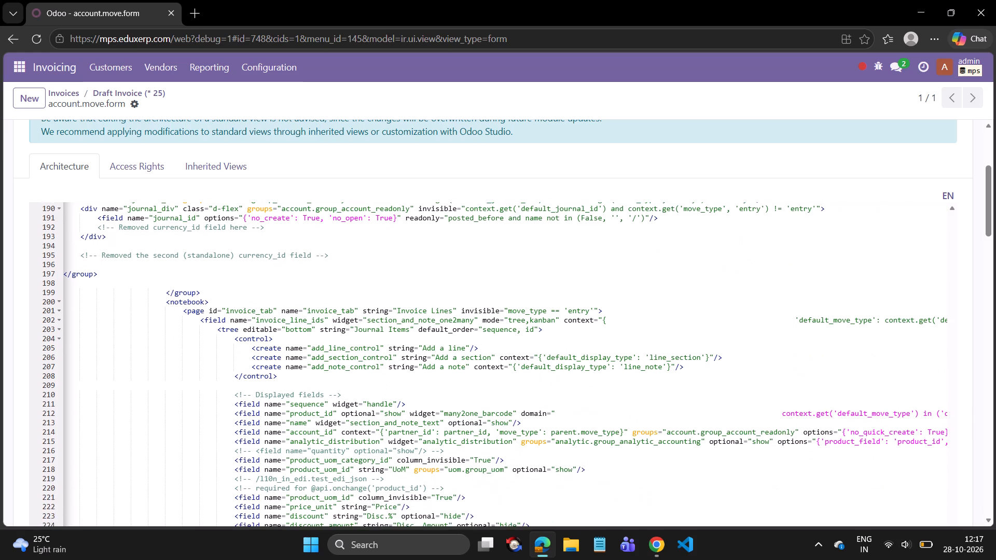
scroll(370, 488, "down", 3)
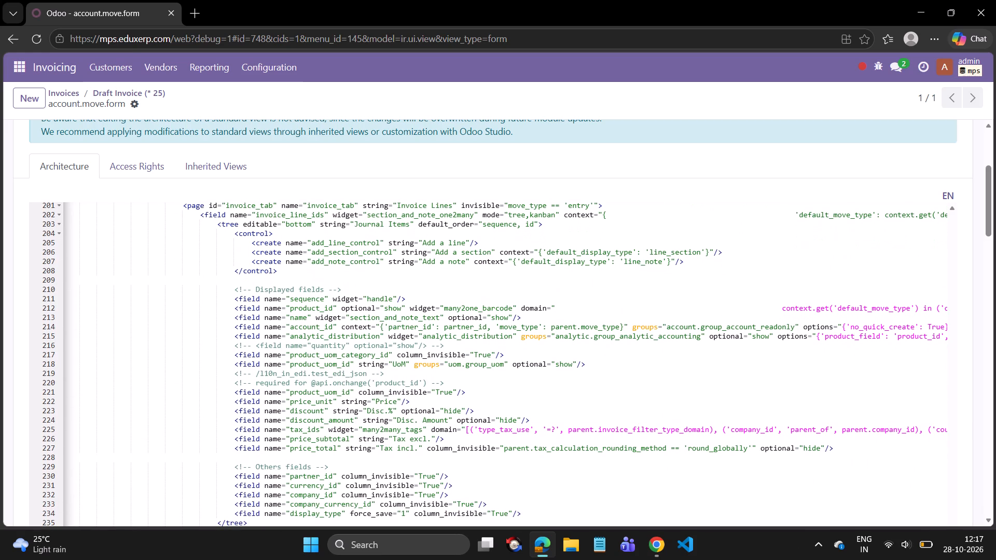
scroll(370, 488, "down", 1)
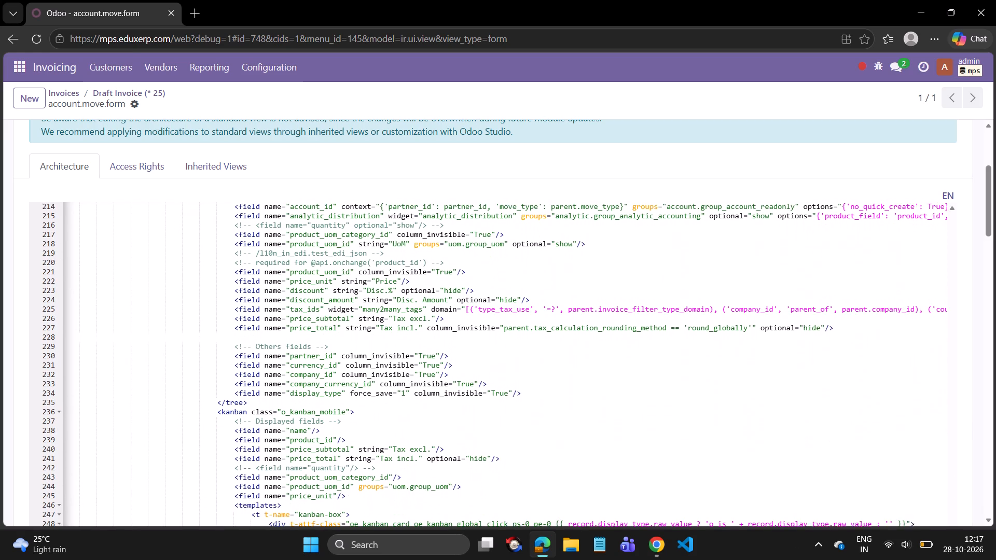
scroll(370, 488, "down", 2)
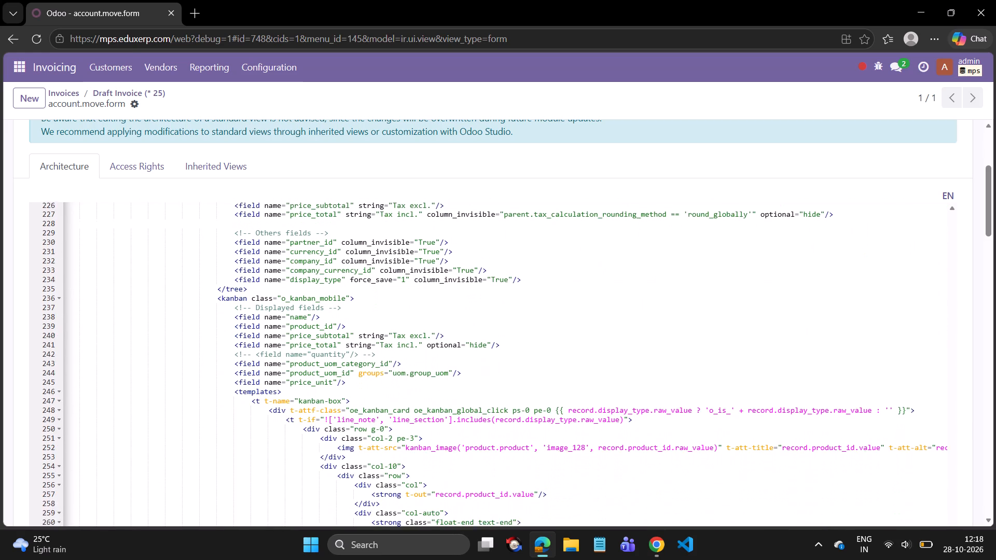
scroll(370, 488, "down", 3)
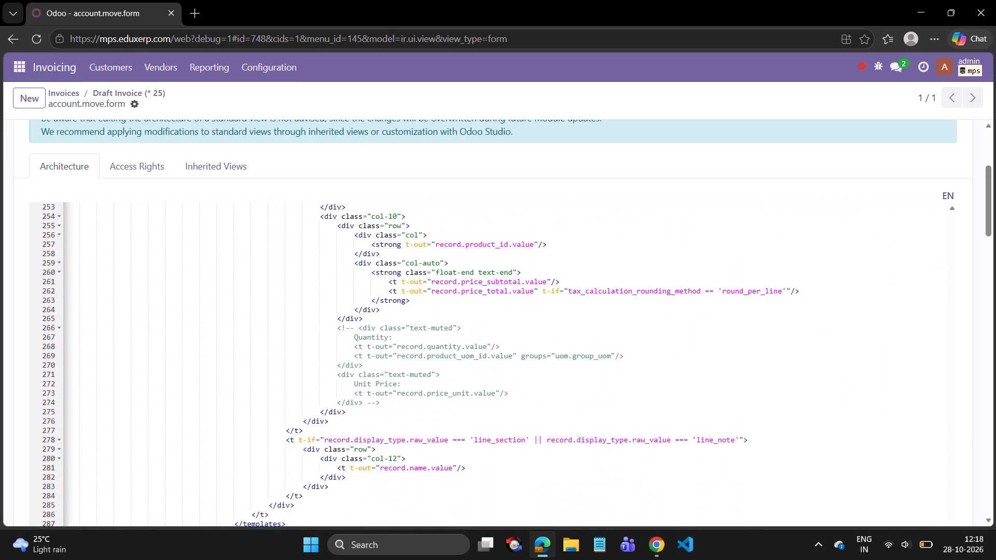
scroll(370, 488, "down", 5)
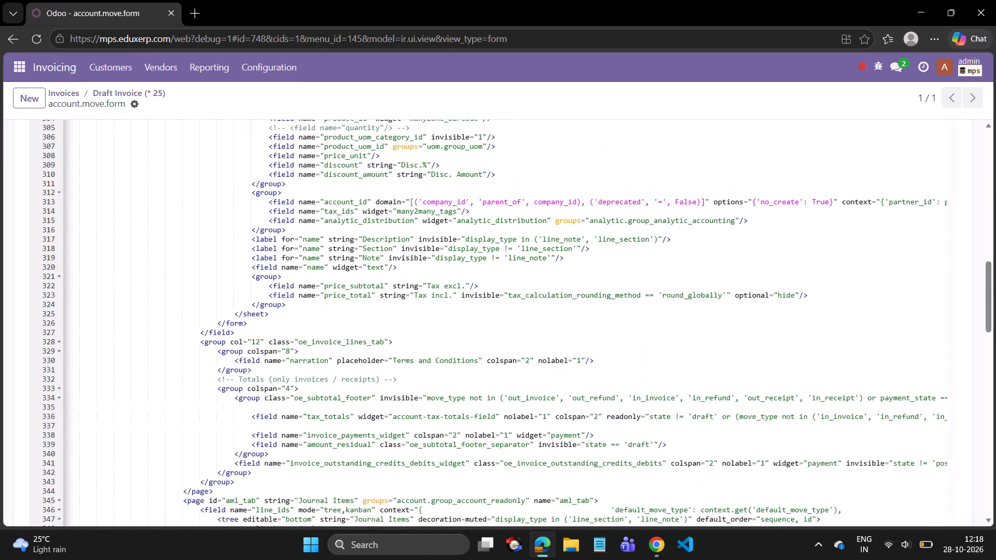
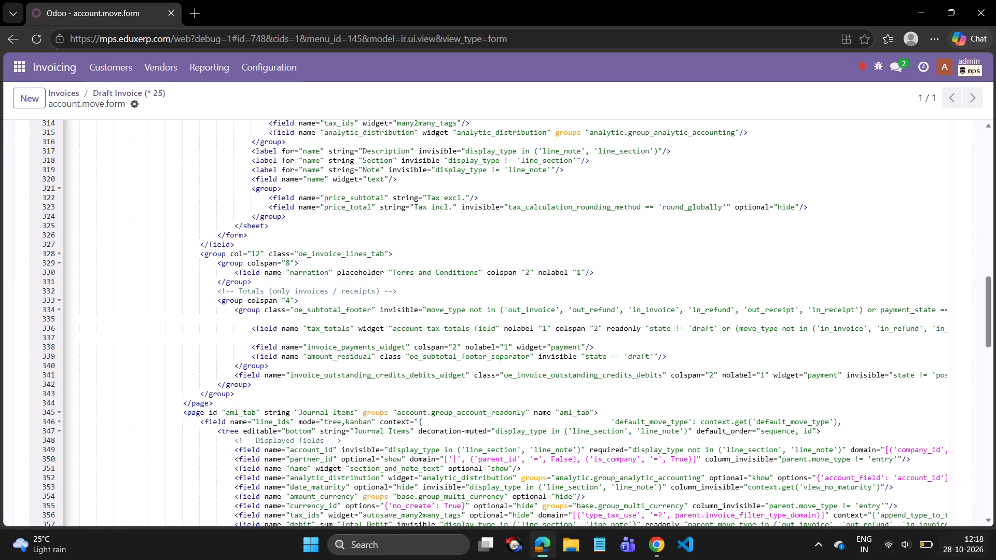
scroll(267, 373, "down", 4)
scroll(146, 404, "down", 5)
scroll(251, 393, "down", 4)
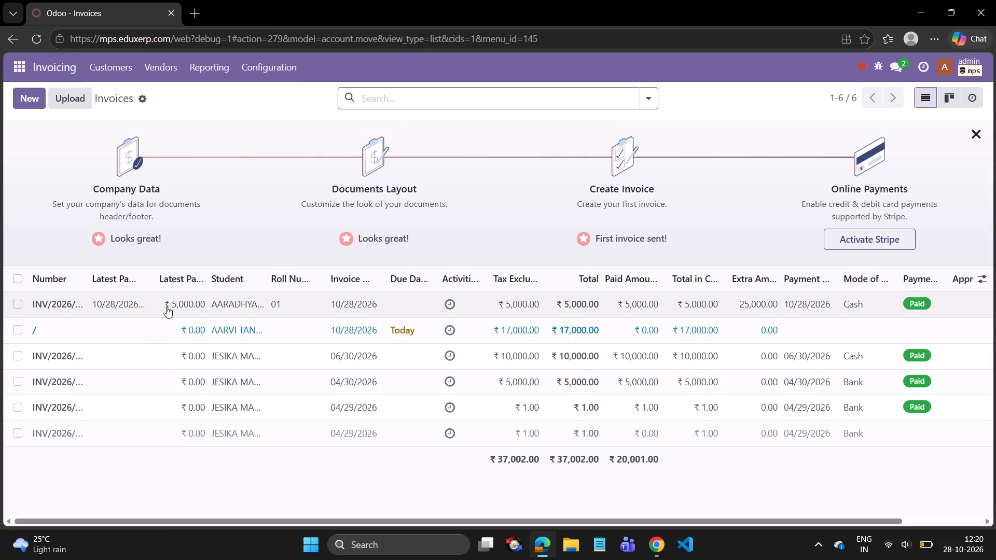
left_click(163, 312)
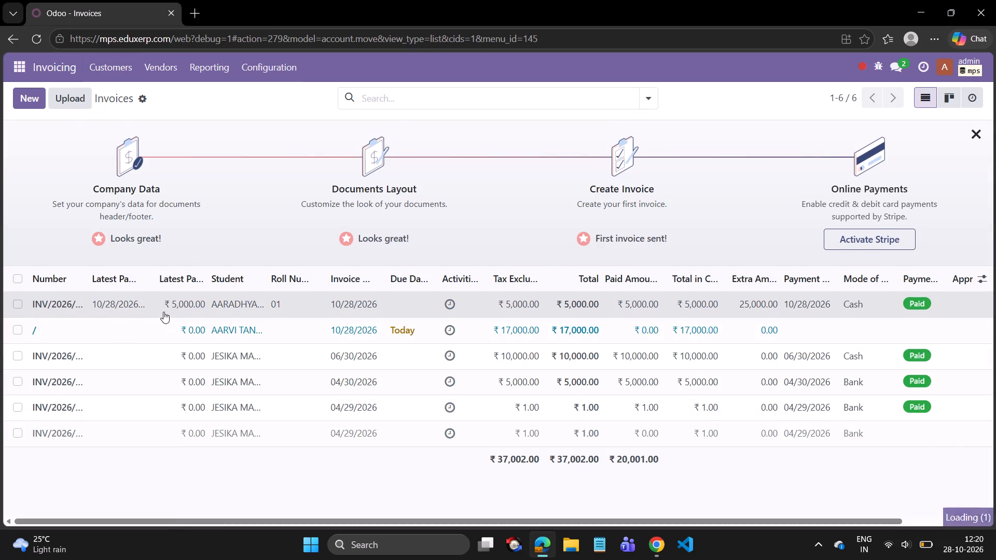
left_click(59, 93)
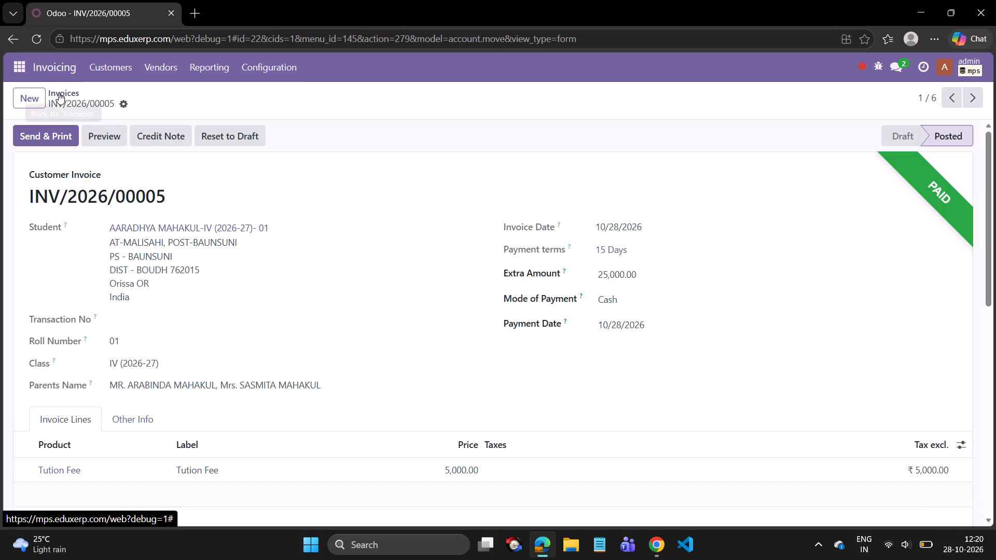
Create and confirm a test invoice for the IV (2026-27) student with roll number 01, with the product [EXP_GEN] Others.
left_click(35, 100)
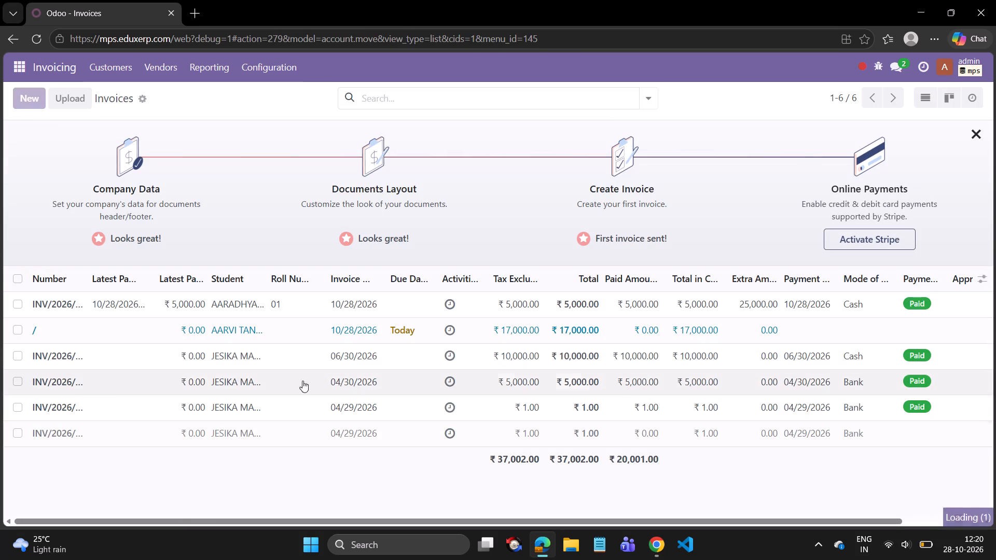
left_click(154, 234)
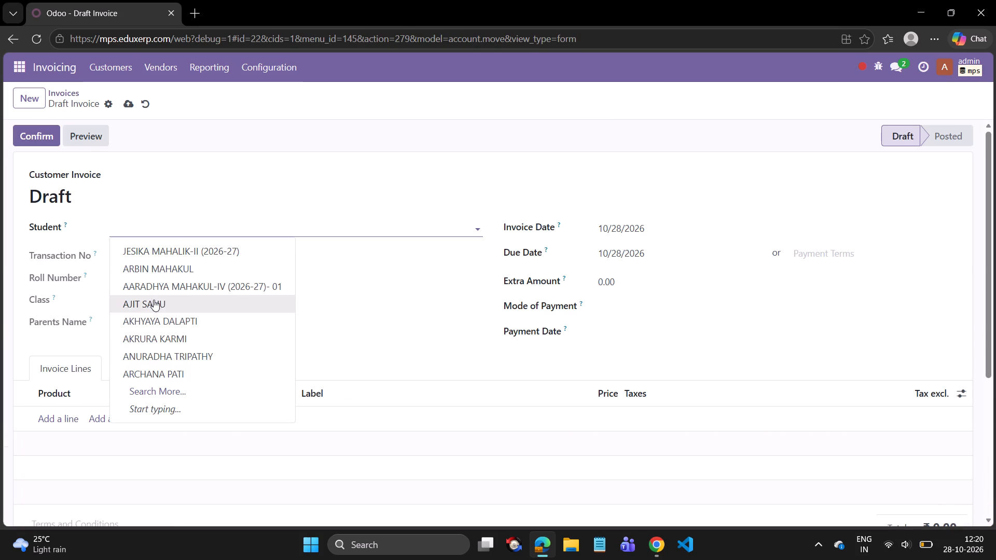
left_click(159, 285)
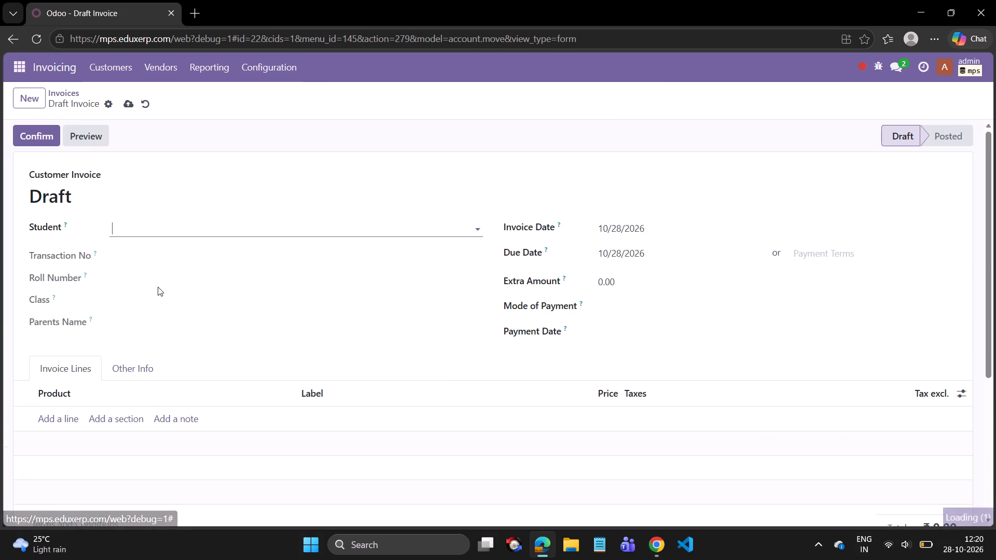
left_click(47, 475)
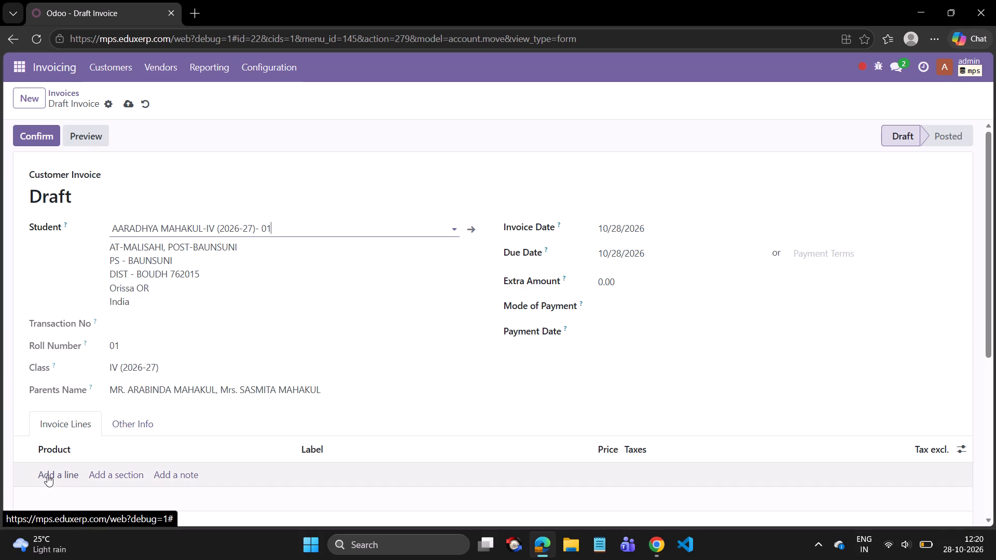
left_click(47, 475)
left_click(78, 307)
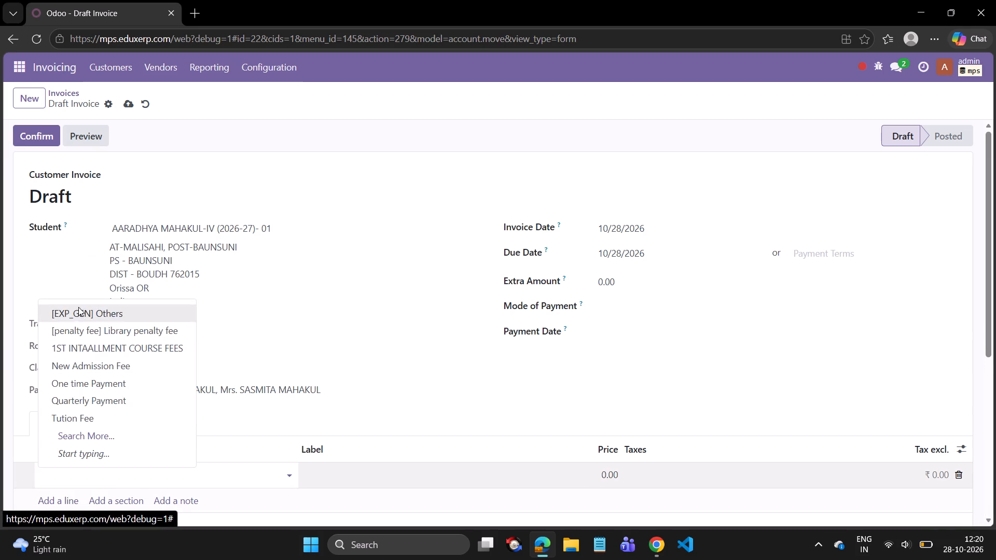
left_click(40, 132)
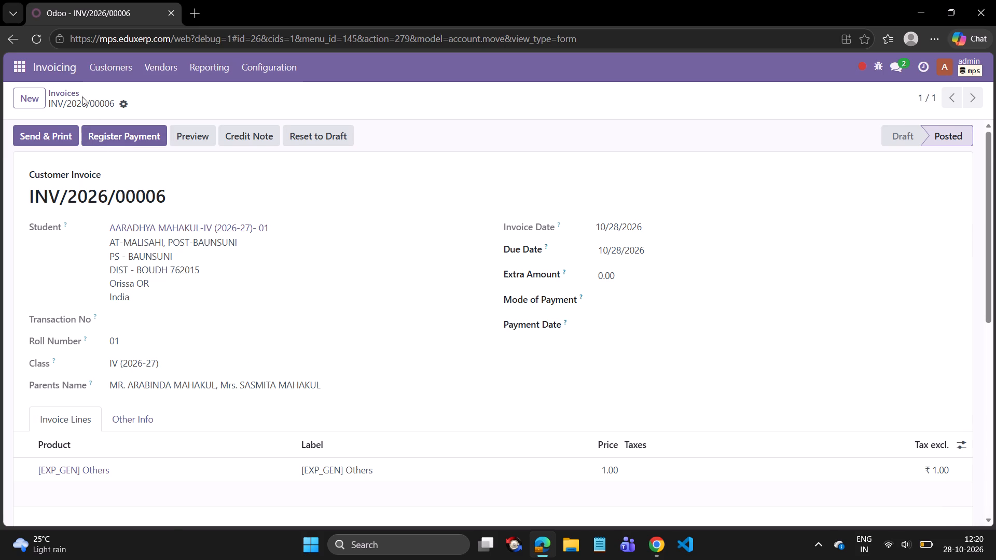
Reset the paid 5,000 tuition fee invoice INV/2026/00005 to draft.
left_click(67, 92)
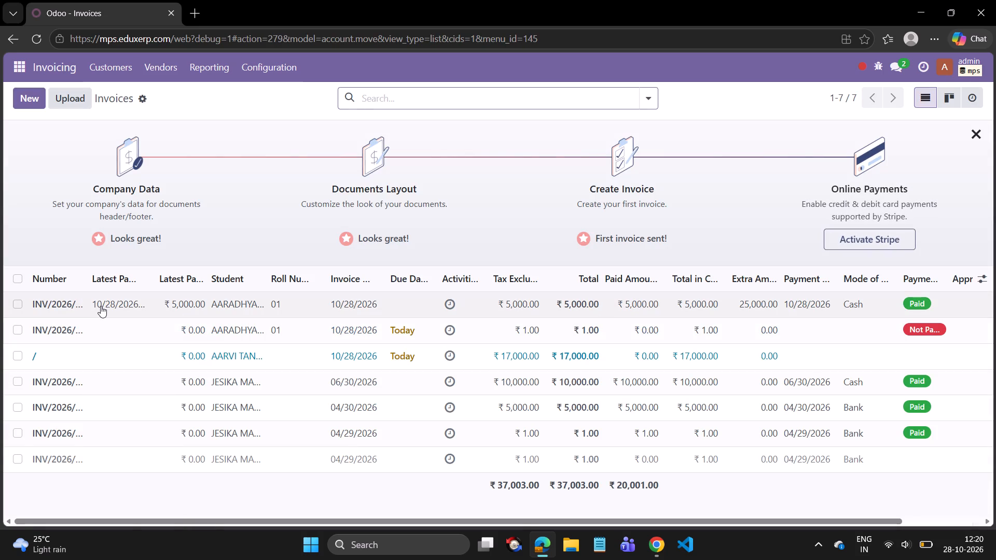
left_click(101, 306)
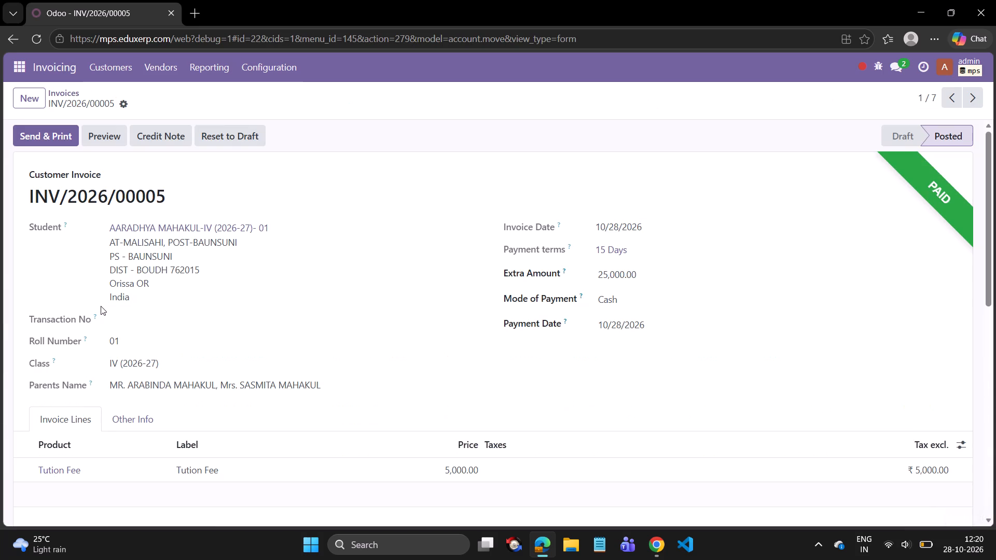
scroll(167, 281, "down", 1)
scroll(211, 484, "up", 3)
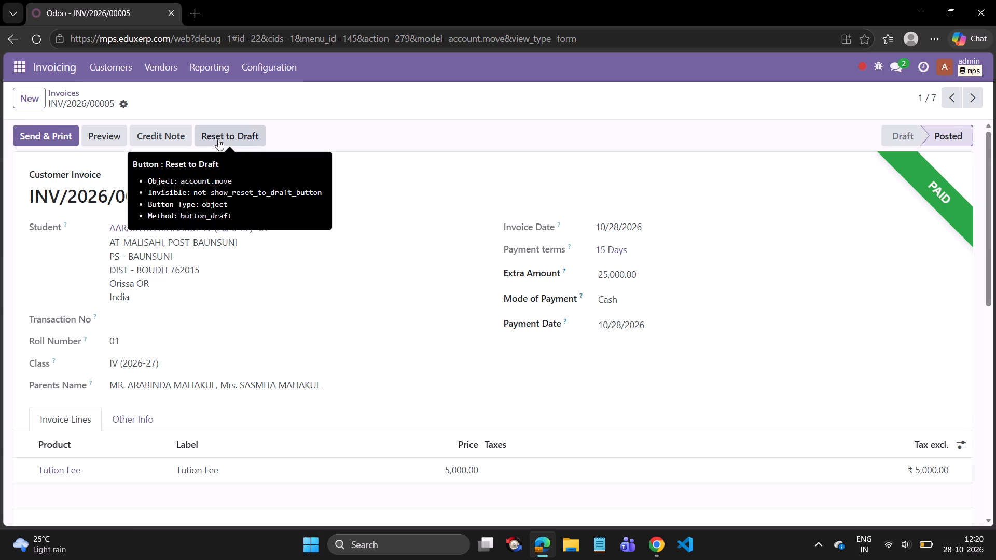
left_click(218, 139)
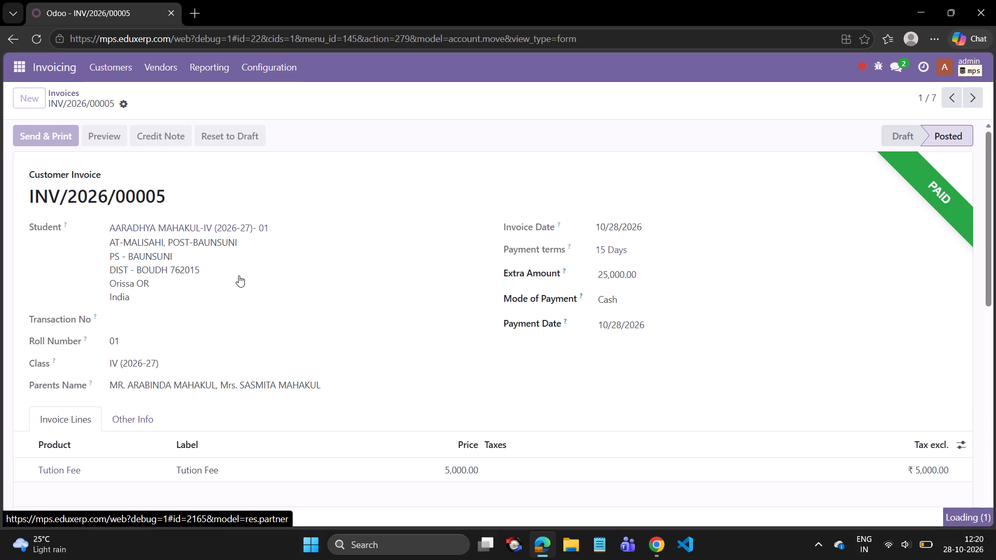
Reopen the draft invoice INV/2026/00005 from the invoice list and confirm it again.
left_click(62, 88)
scroll(139, 401, "up", 4)
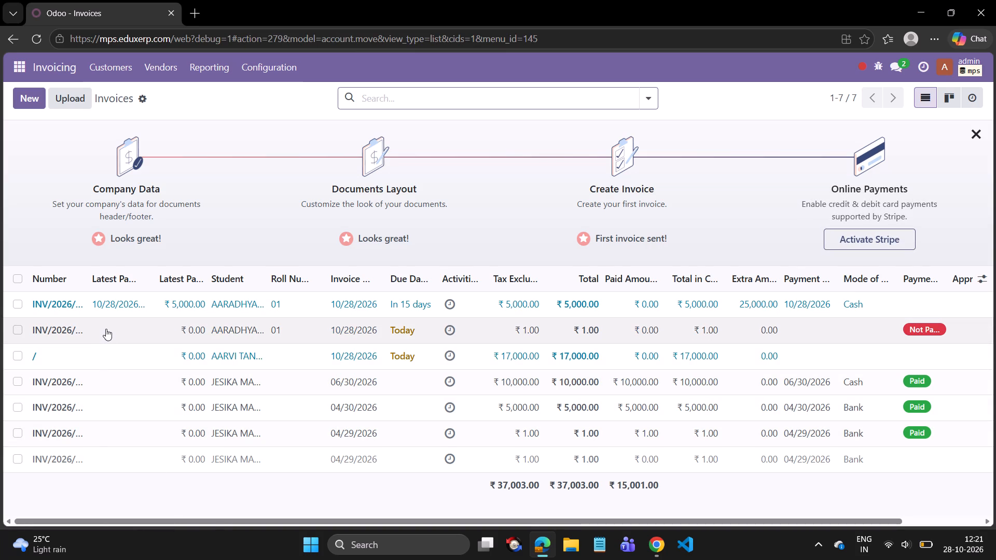
left_click(120, 304)
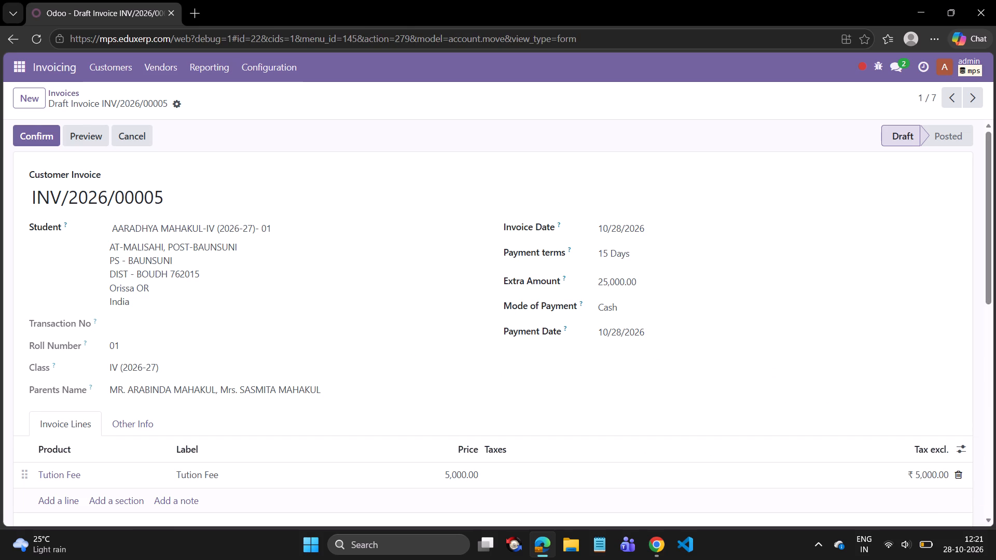
left_click(44, 138)
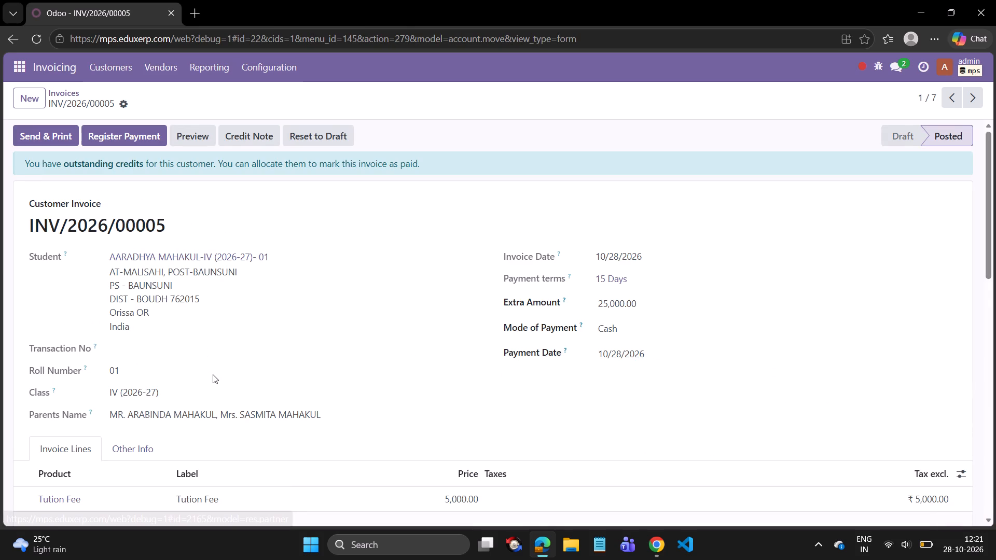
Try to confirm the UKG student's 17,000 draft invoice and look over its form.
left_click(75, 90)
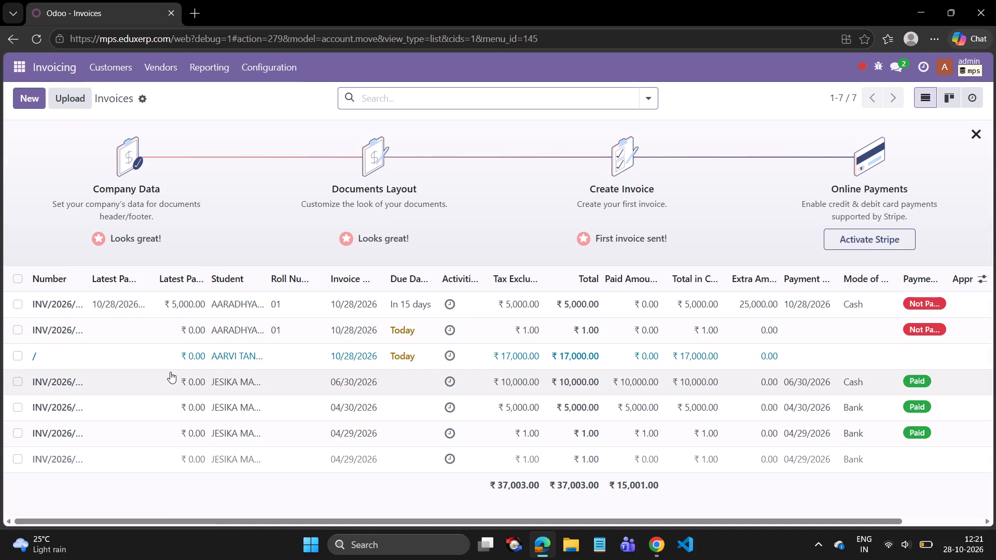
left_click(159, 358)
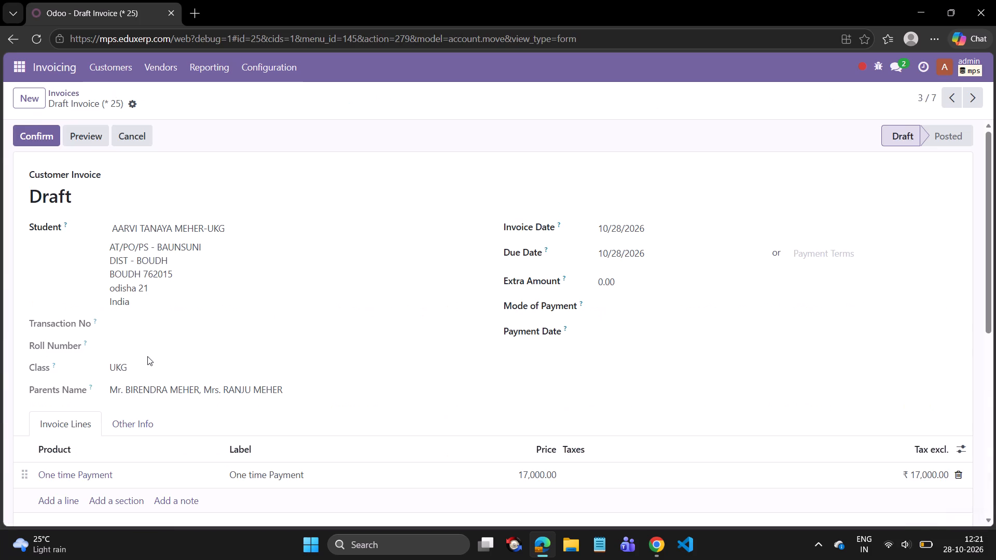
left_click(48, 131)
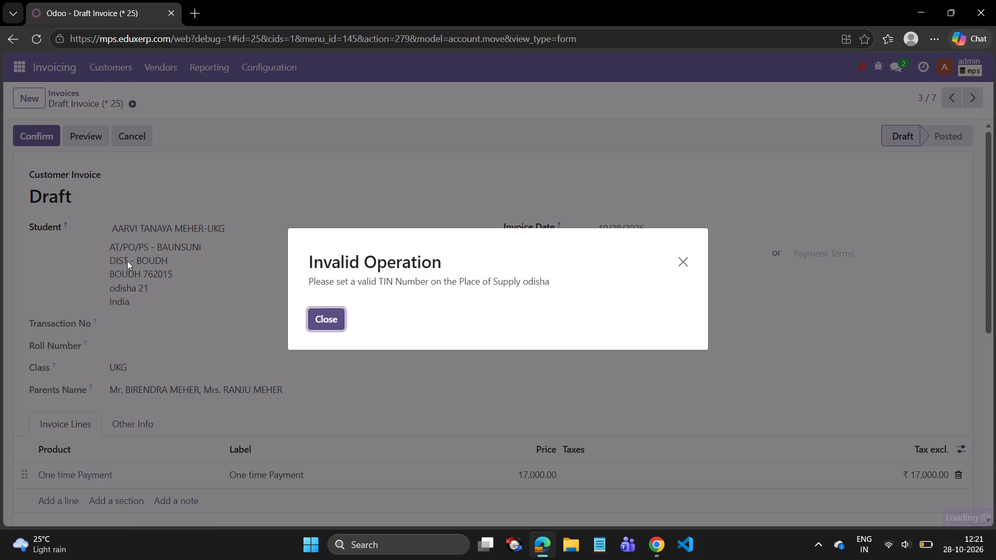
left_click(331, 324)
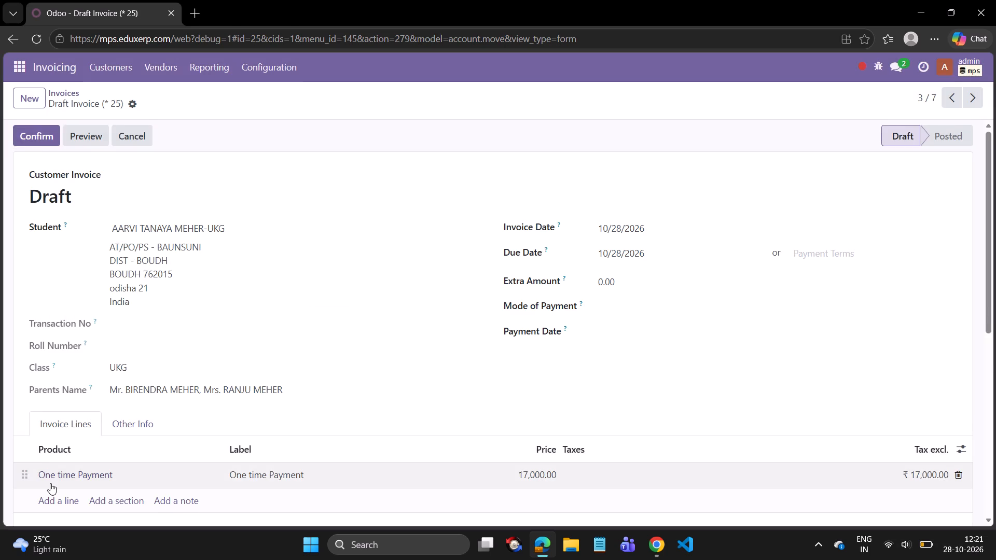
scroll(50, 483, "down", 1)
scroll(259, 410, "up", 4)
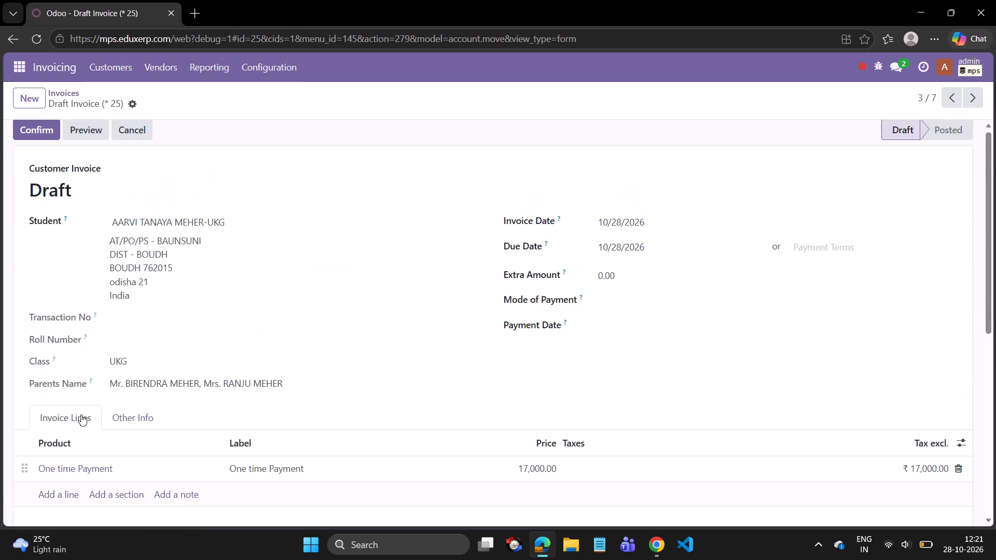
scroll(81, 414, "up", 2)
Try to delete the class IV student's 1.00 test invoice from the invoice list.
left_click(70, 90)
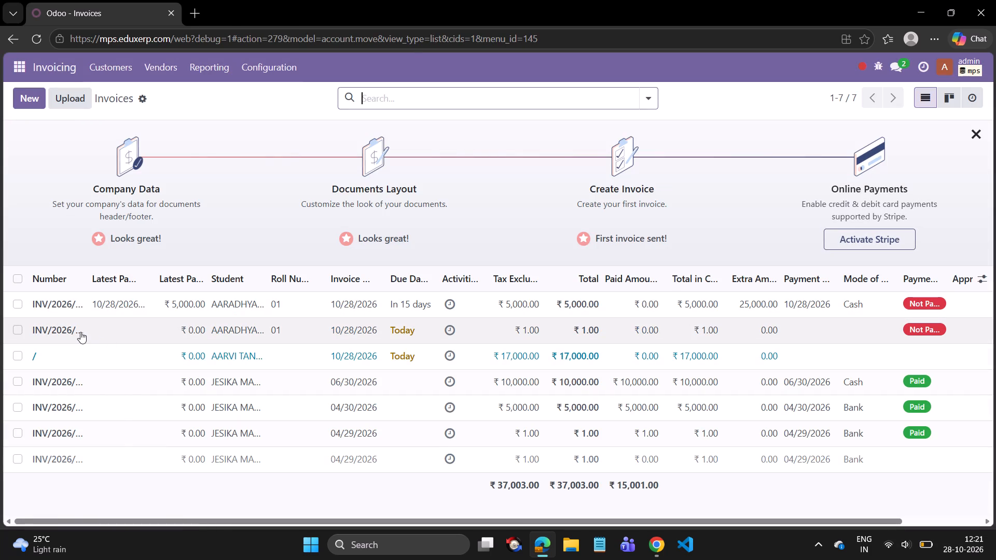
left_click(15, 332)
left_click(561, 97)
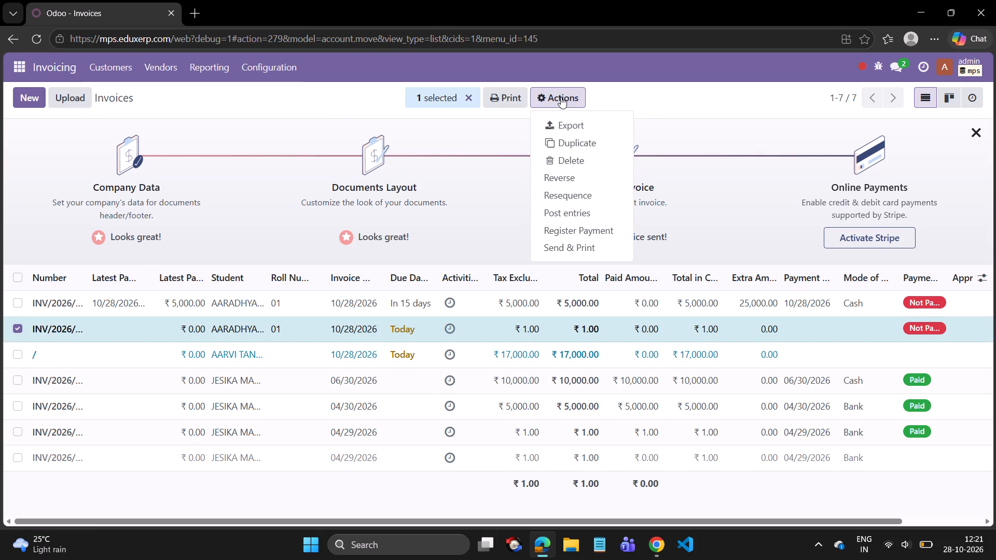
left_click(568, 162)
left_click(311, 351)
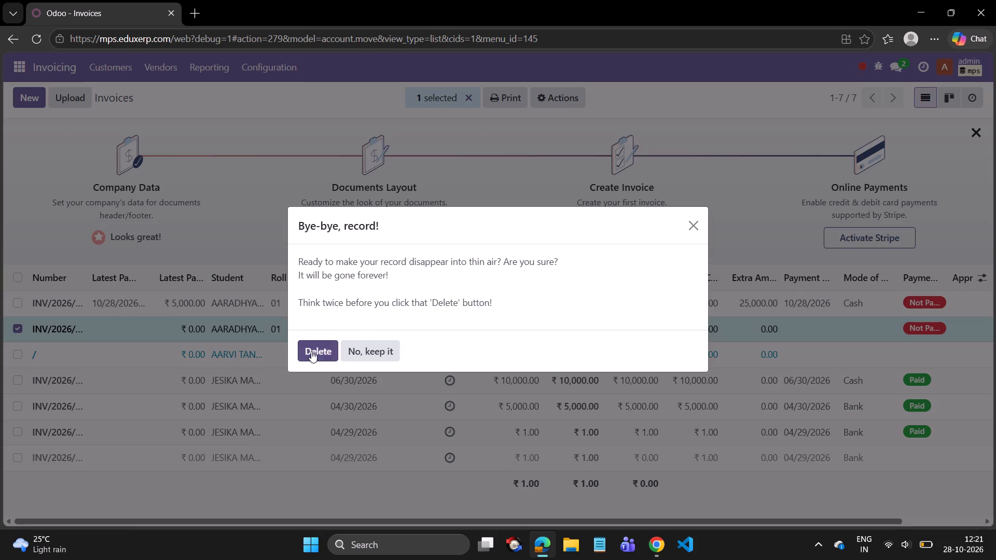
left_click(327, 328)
Open the class IV student's 1.00 test invoice INV/2026/00006 and reset it to draft.
left_click(216, 329)
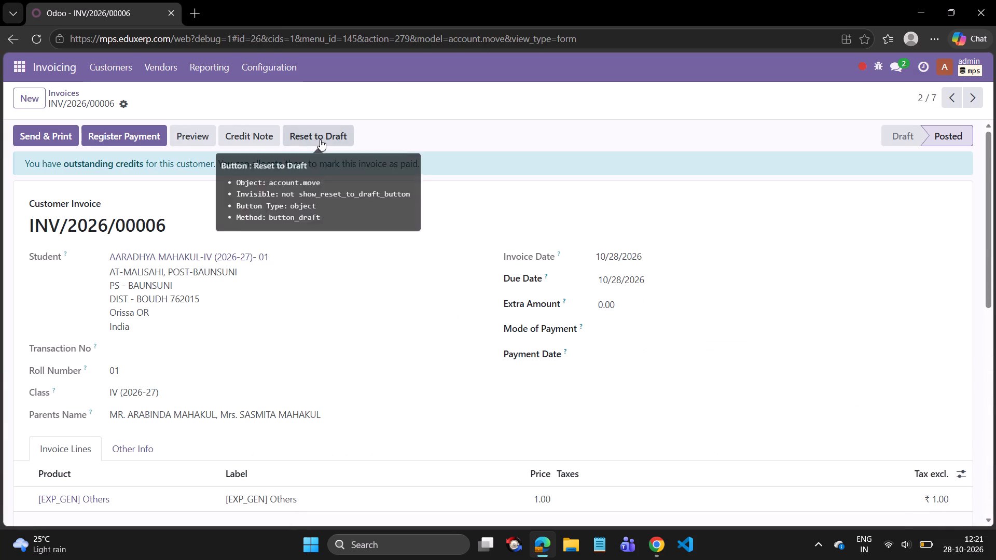
left_click(320, 139)
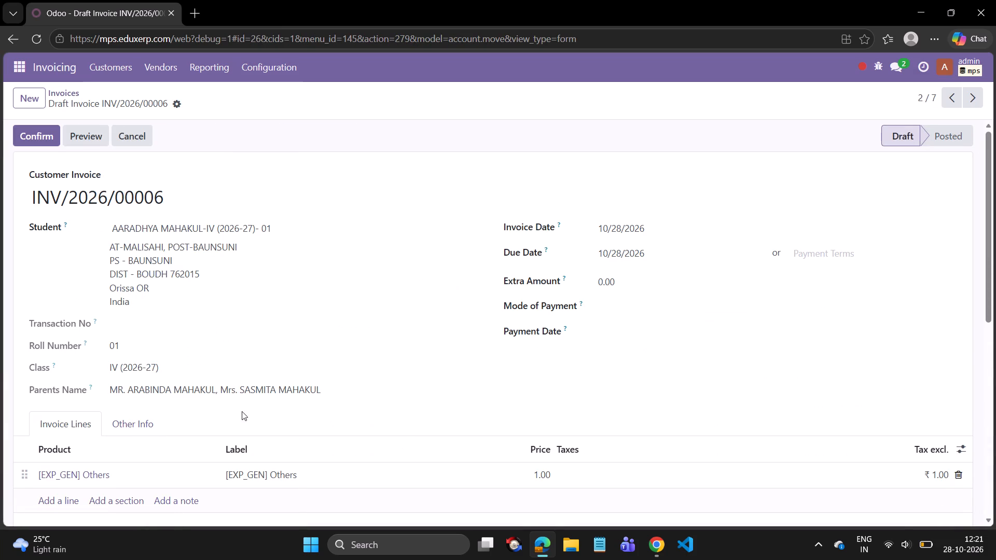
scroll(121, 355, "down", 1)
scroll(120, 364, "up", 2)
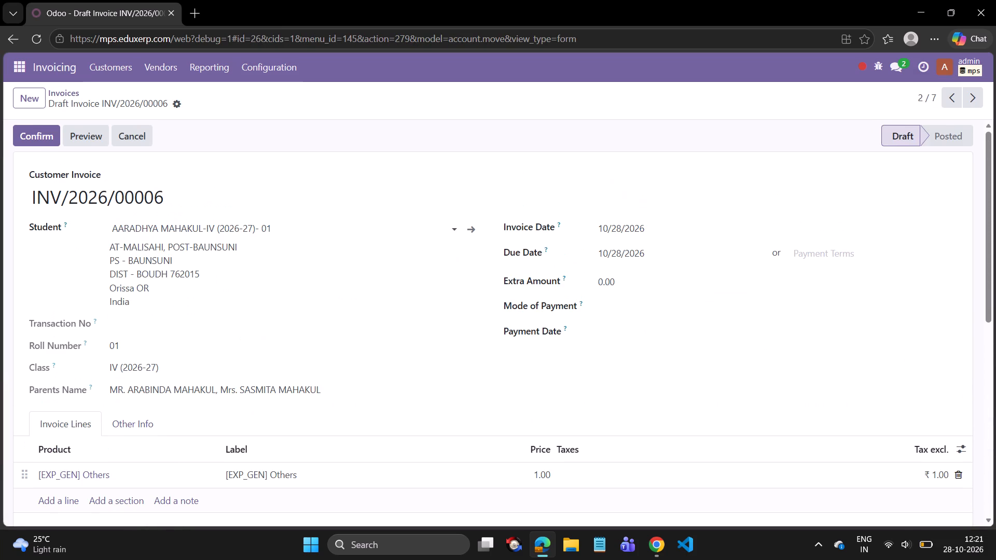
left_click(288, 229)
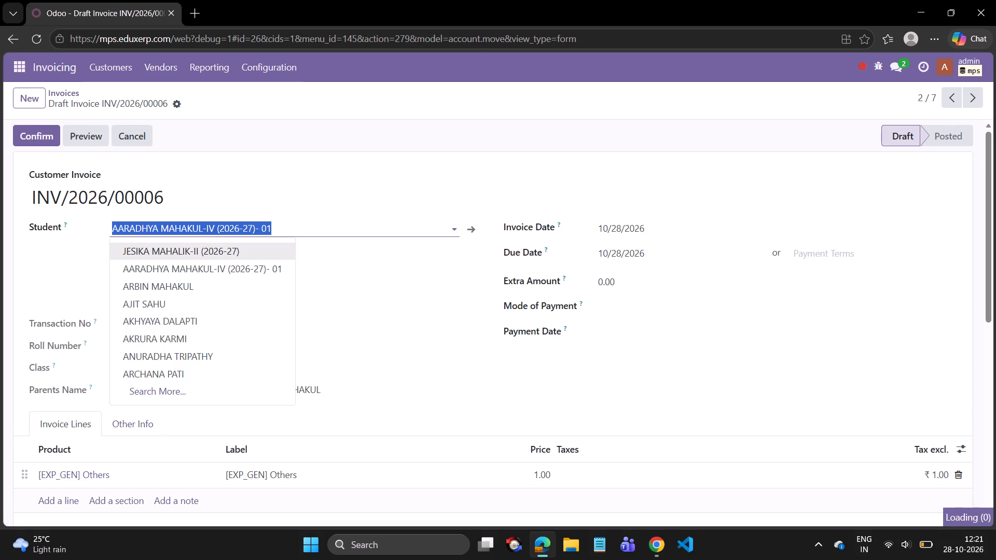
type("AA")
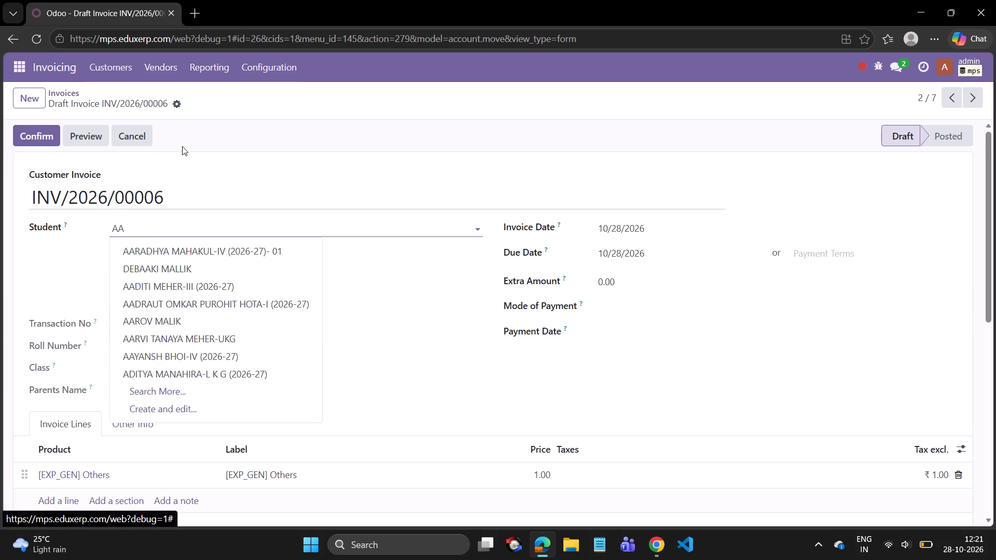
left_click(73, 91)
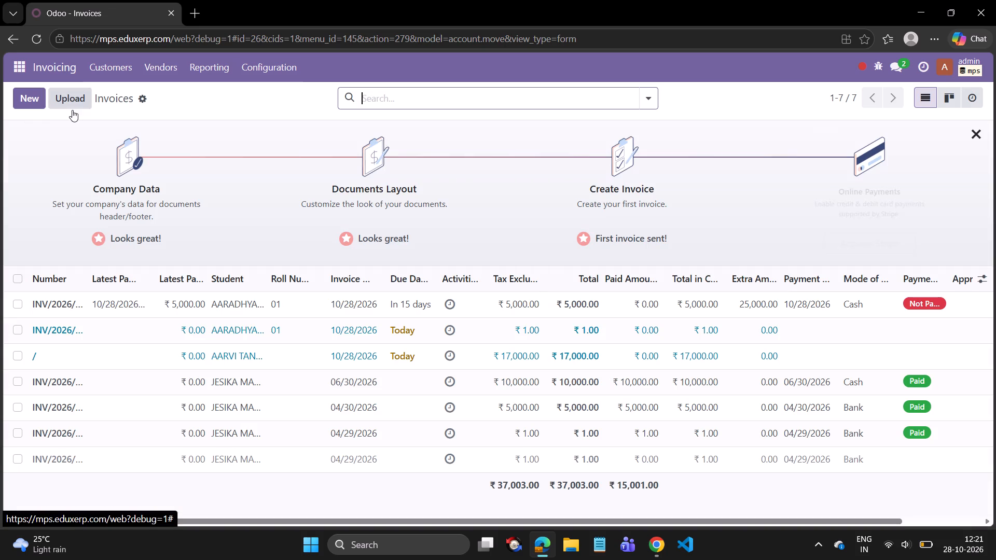
Check the student on the 17,000 draft, assign that UKG student to draft INV/2026/00006, and update its taxes and accounts.
left_click(187, 354)
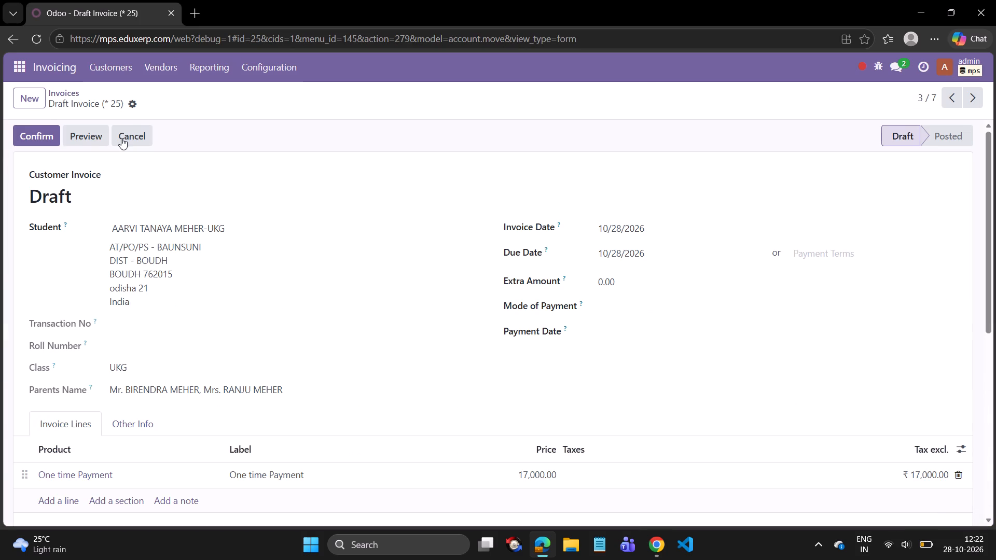
left_click(70, 93)
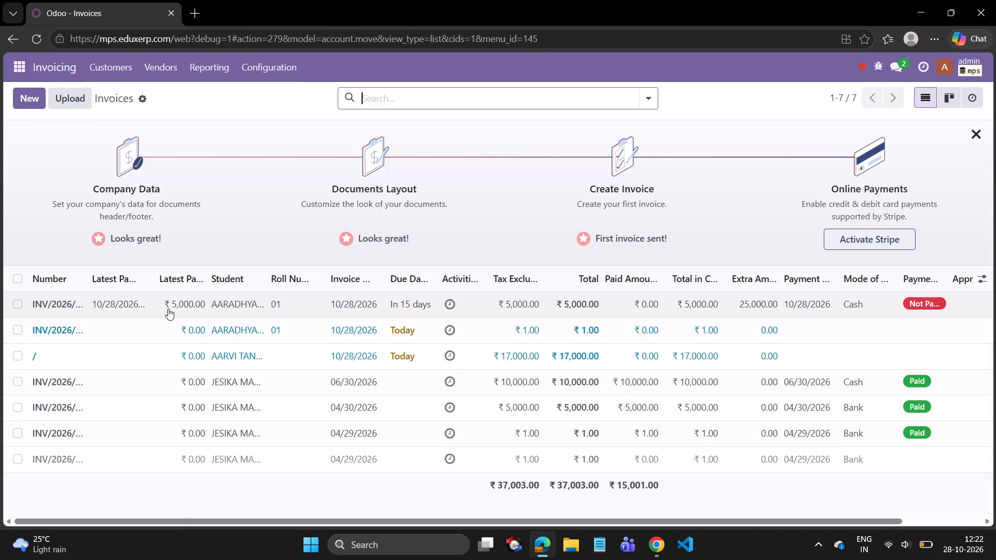
left_click(148, 335)
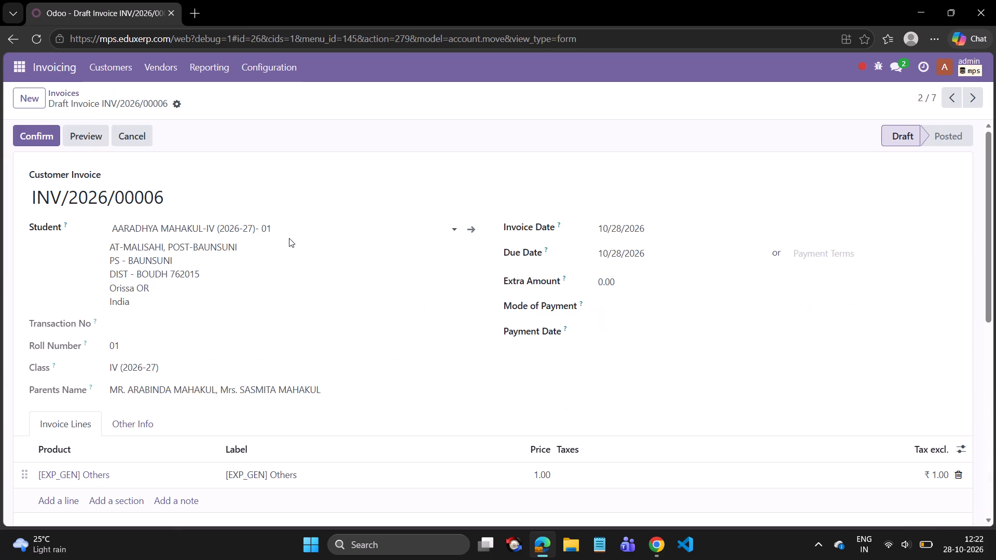
left_click(296, 230)
key("BackSpace")
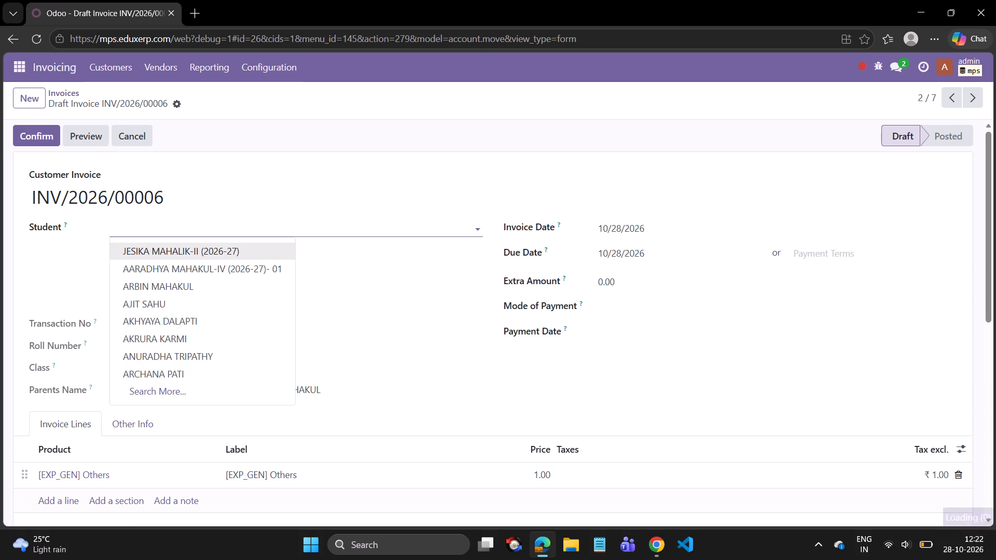
type("AAr")
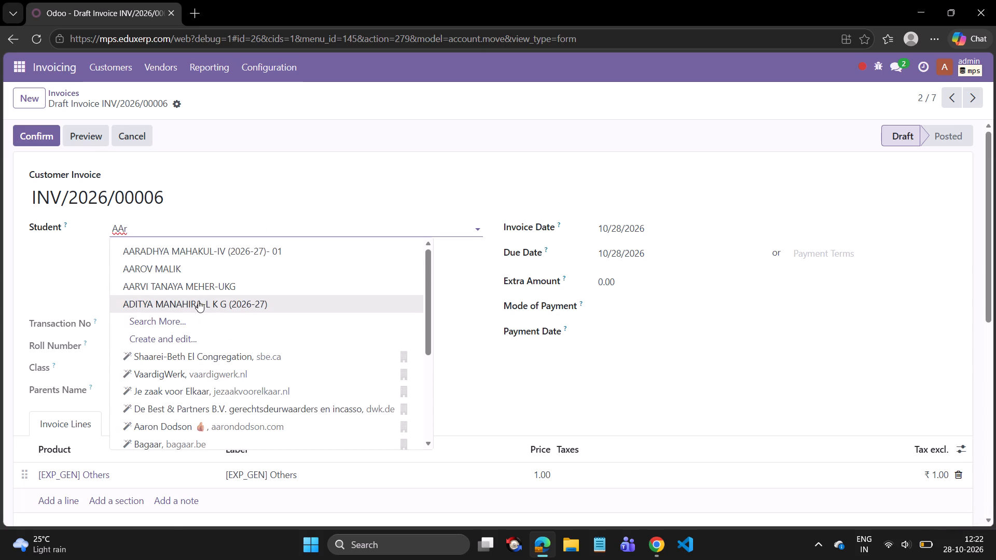
left_click(192, 287)
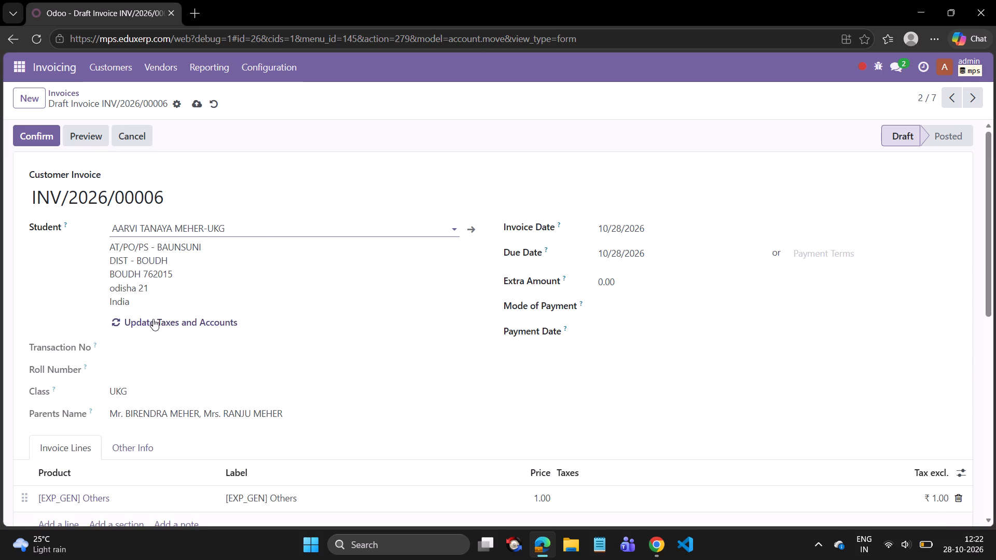
left_click(211, 321)
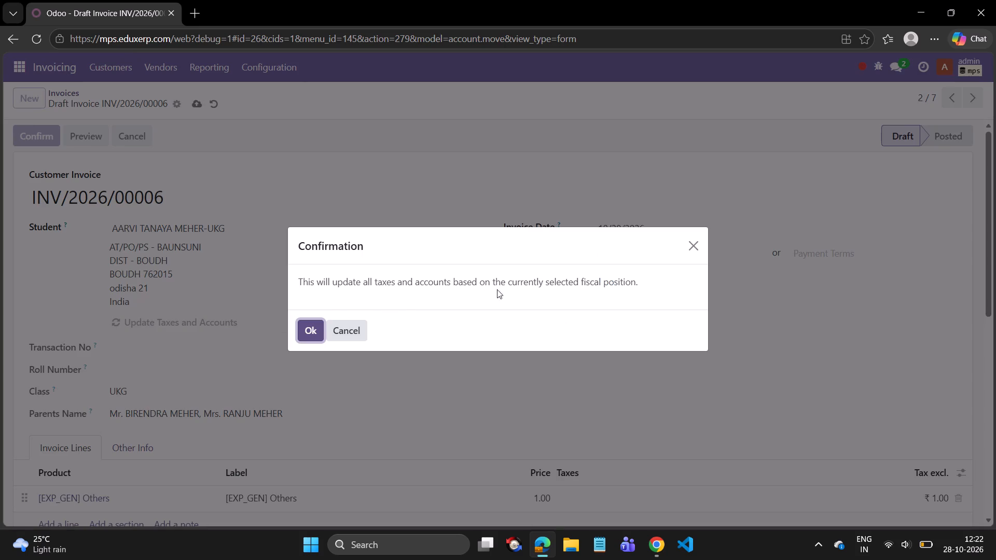
left_click(312, 327)
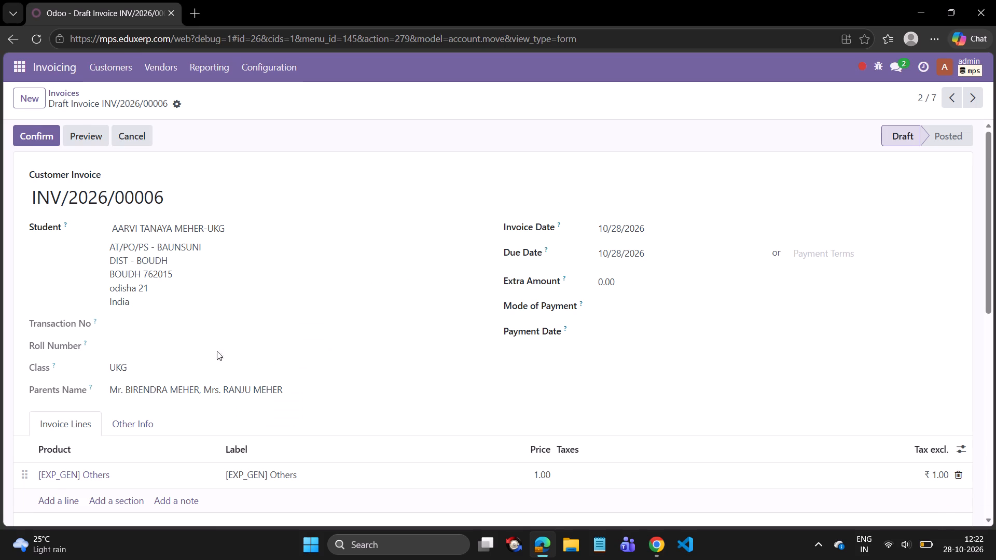
Replace the [EXP_GEN] Others line on INV/2026/00006 with a One time Payment line priced at 17,000.
scroll(158, 350, "down", 1)
scroll(150, 356, "up", 1)
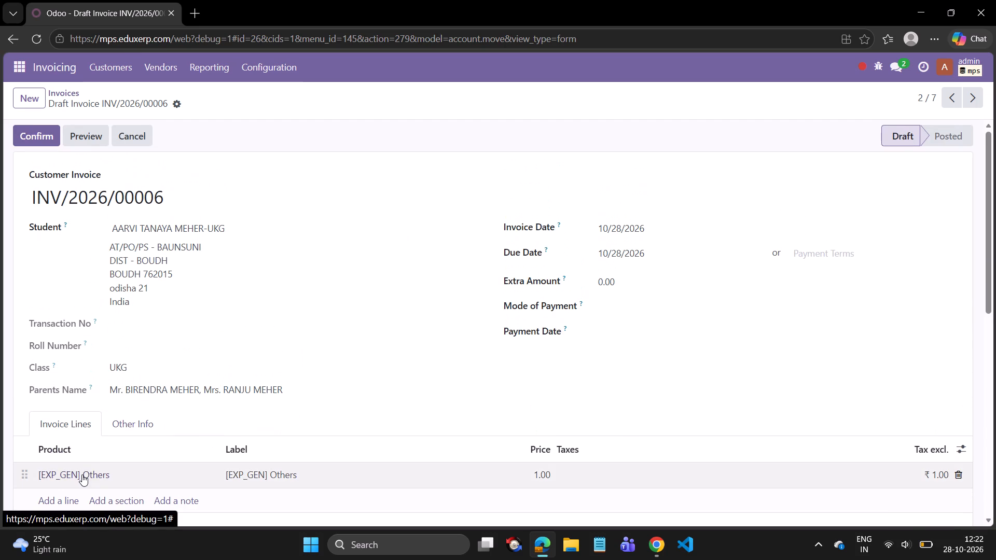
scroll(91, 452, "down", 1)
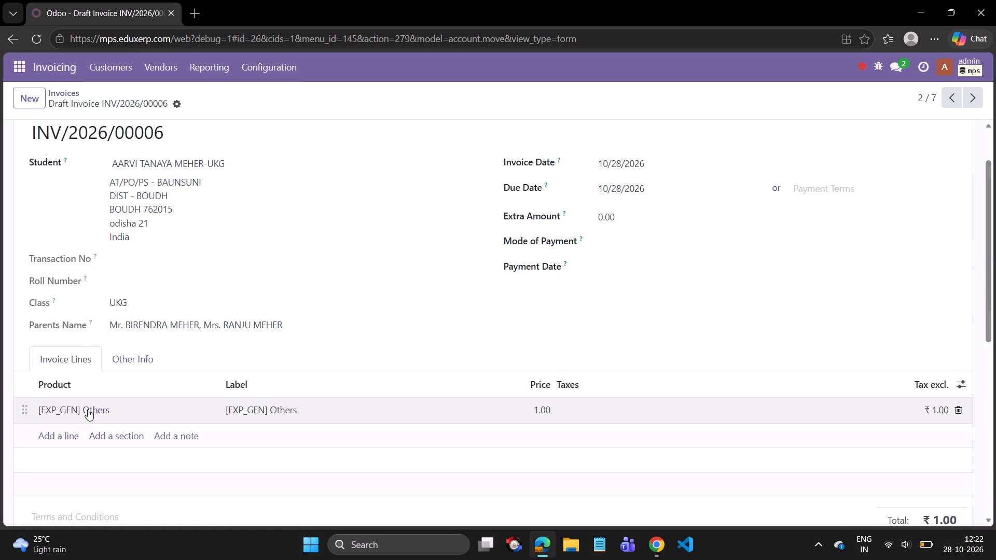
left_click(960, 410)
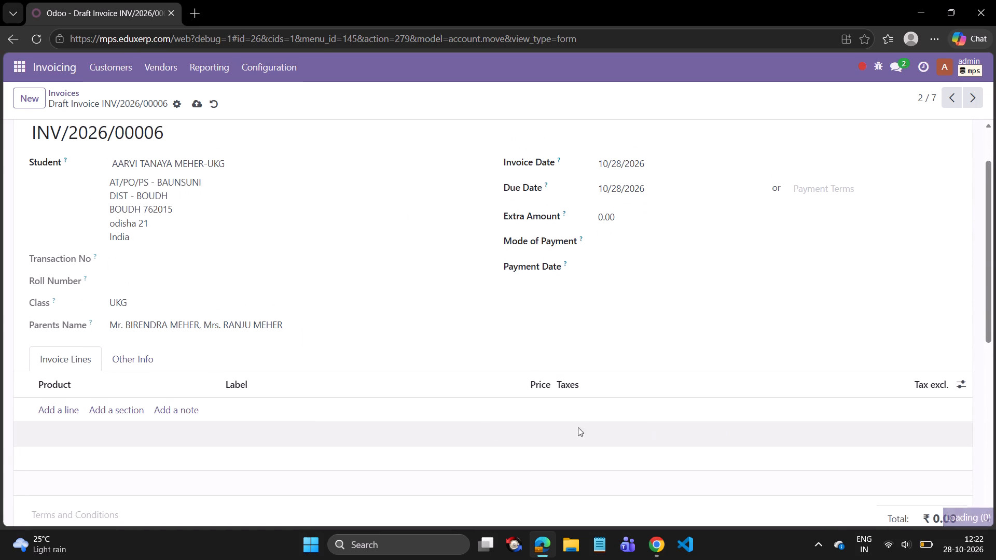
left_click(49, 410)
left_click(51, 410)
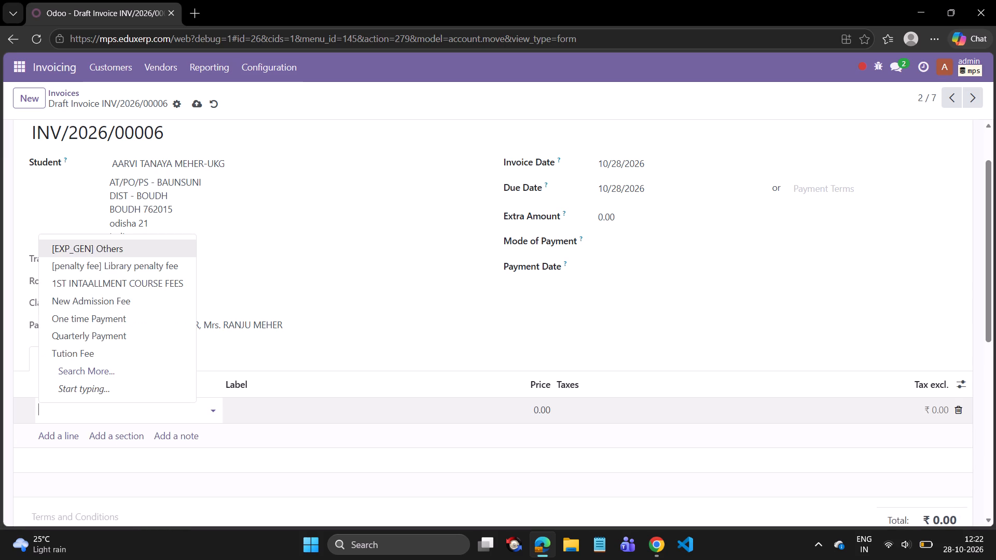
left_click(79, 321)
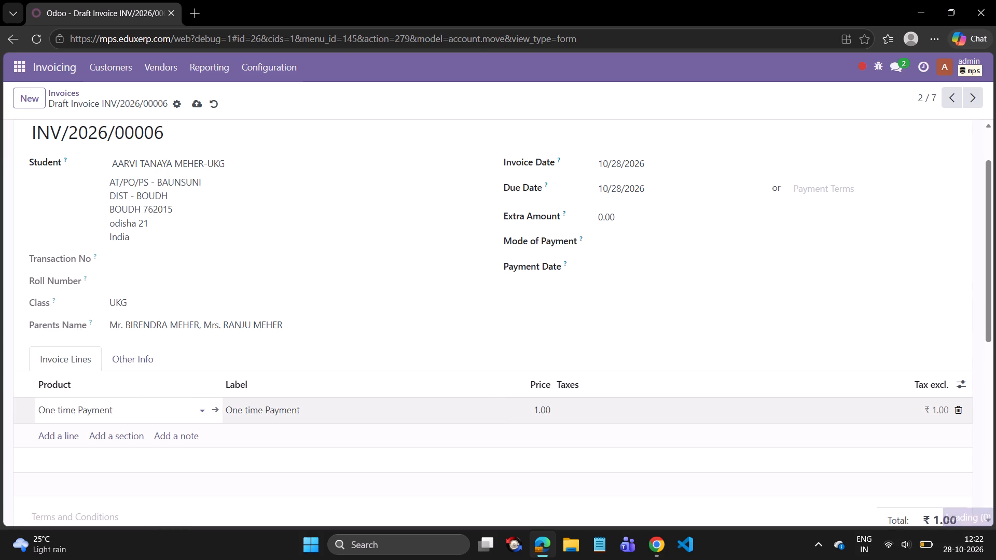
left_click(536, 410)
type("17000")
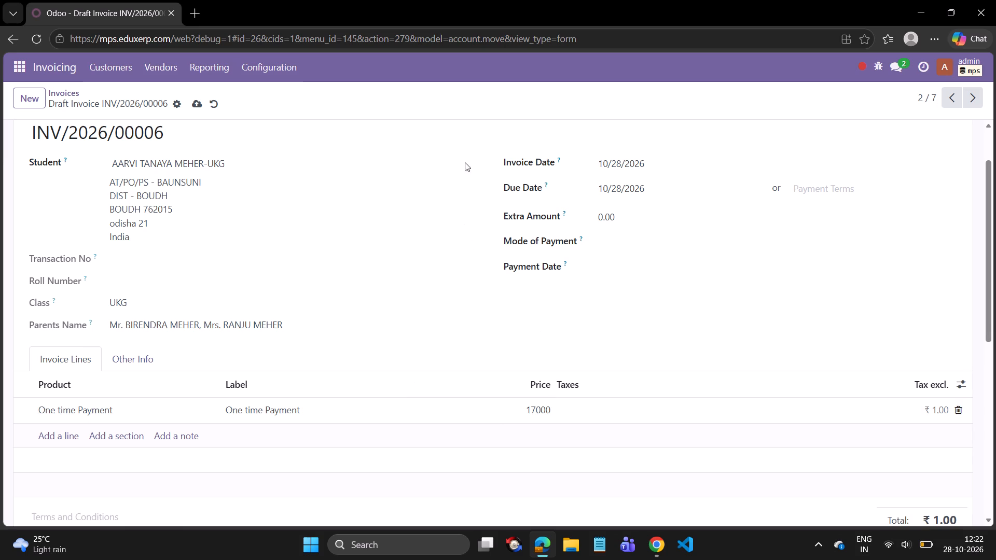
left_click(475, 137)
scroll(428, 495, "up", 4)
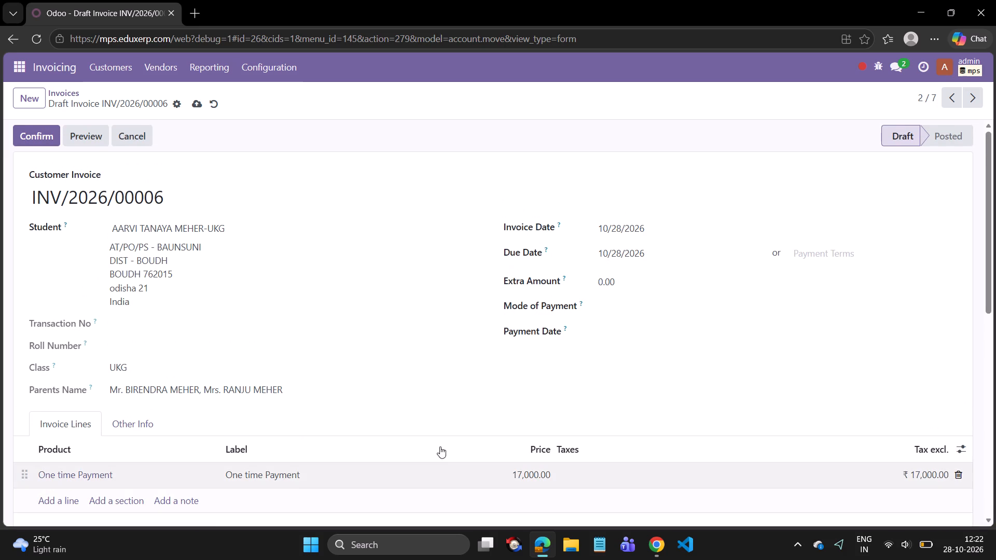
Try to confirm the draft invoice INV/2026/00006 for the UKG student.
left_click(33, 134)
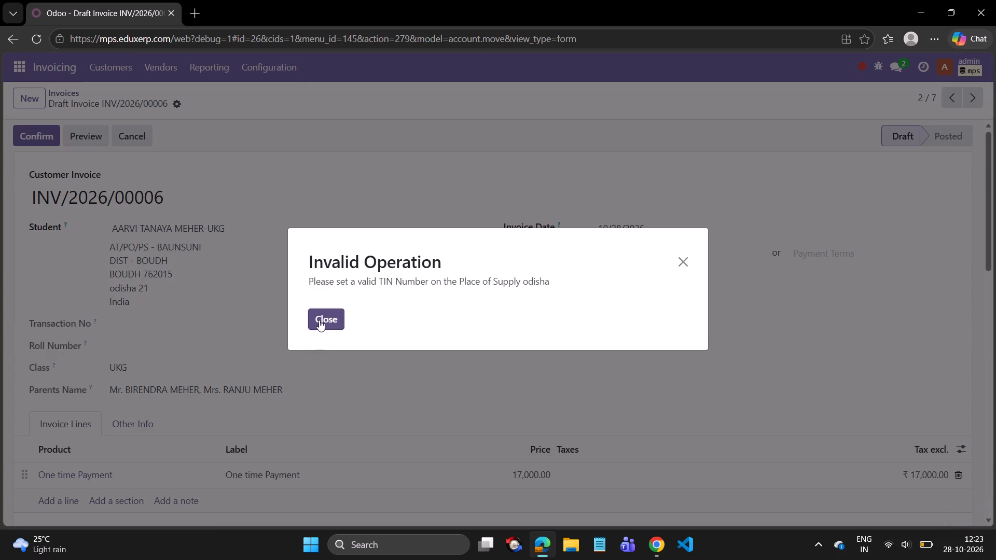
left_click(319, 320)
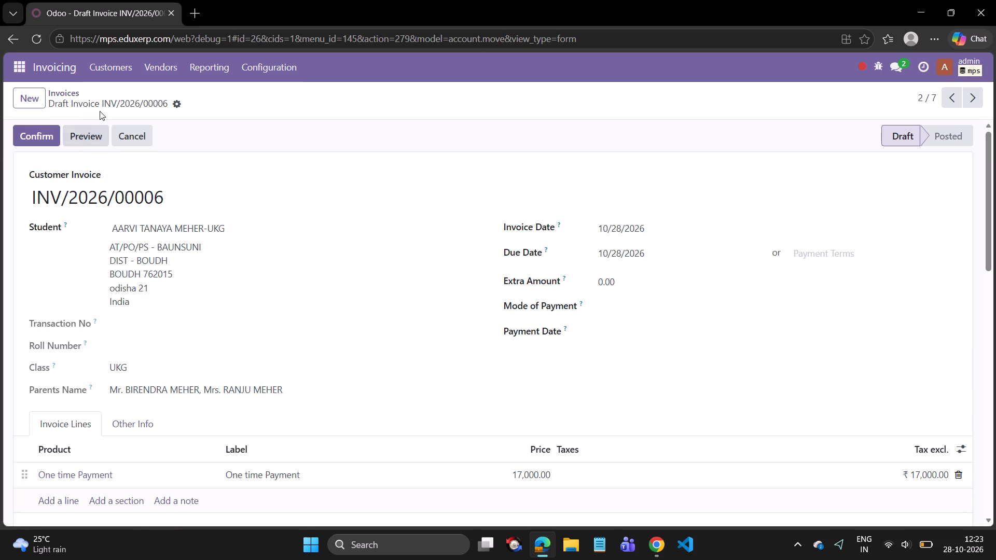
Reopen draft INV/2026/00006 from the invoice list and change its student to the class II (2026-27) student.
left_click(65, 94)
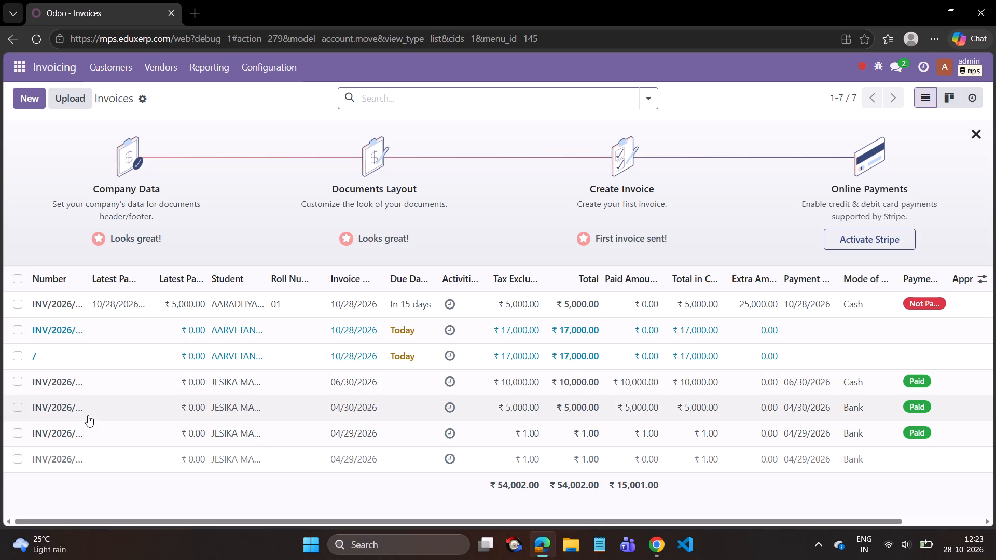
left_click(164, 340)
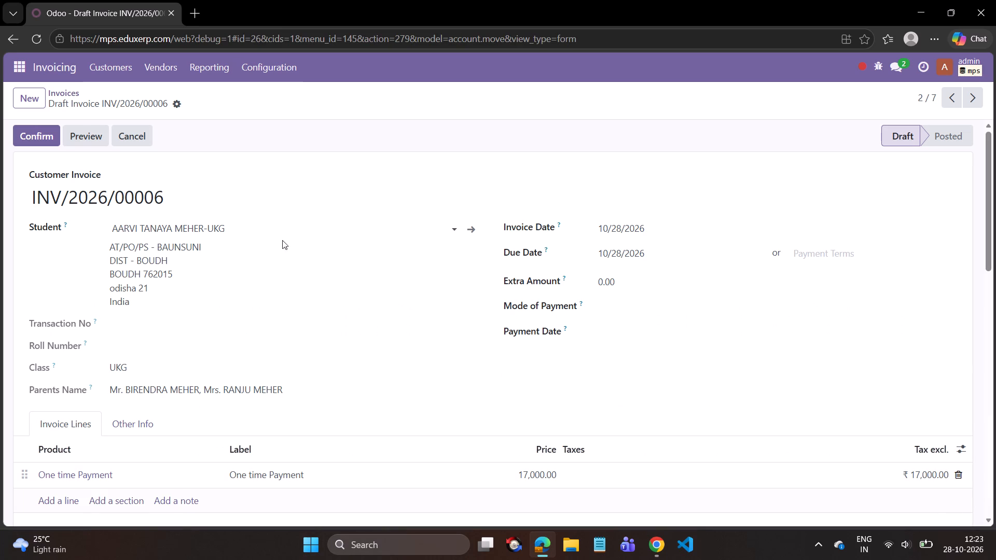
left_click(303, 225)
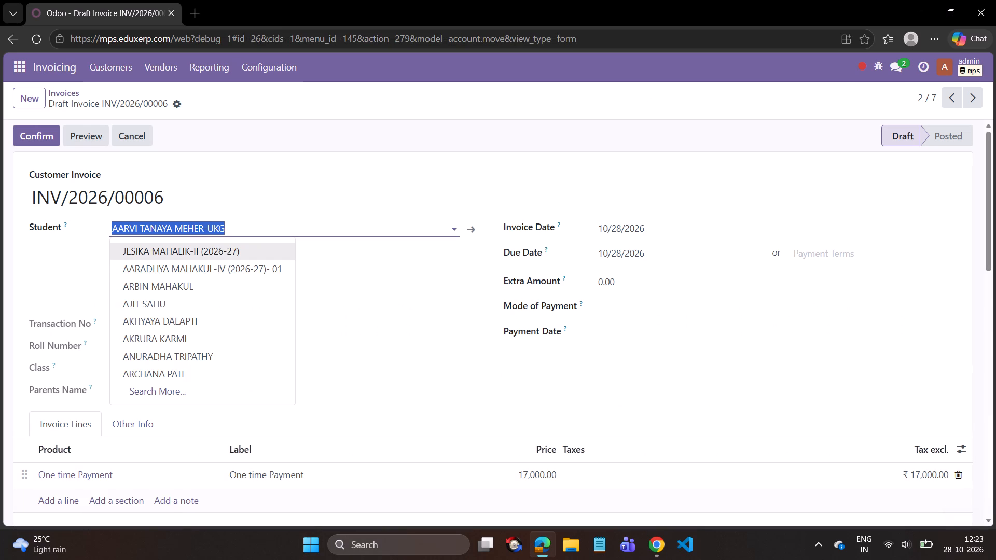
left_click(239, 256)
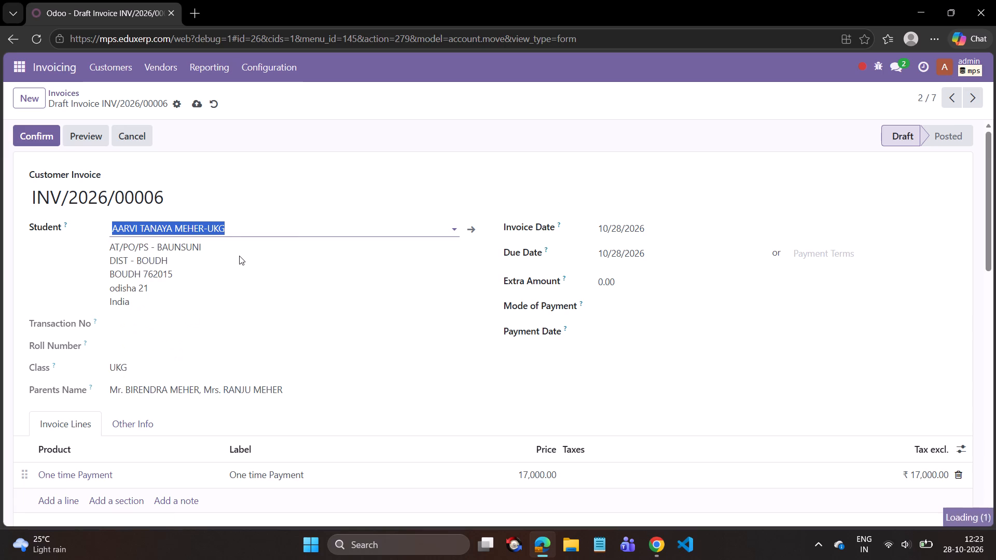